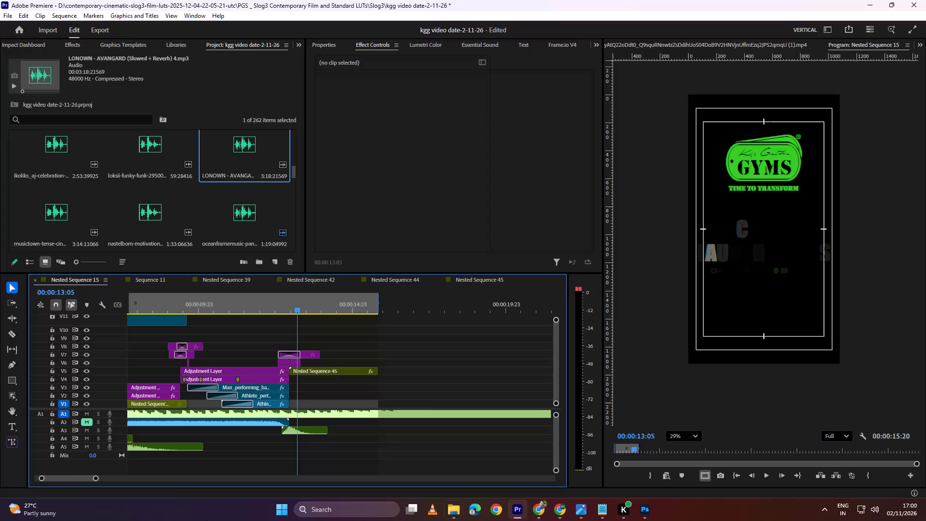
Play the end of the sequence and the music running past it to examine how the later part of the track sounds.
{"action": "key", "text": "space"}
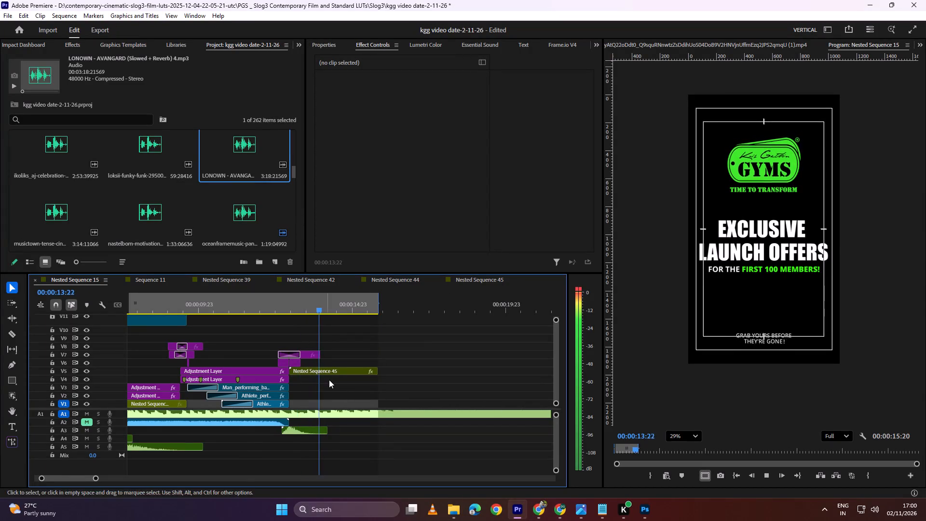
{"action": "scroll", "coordinate": [329, 380], "scroll_direction": "down", "scroll_amount": 4, "text": "alt"}
{"action": "scroll", "coordinate": [340, 384], "scroll_direction": "up", "scroll_amount": 8, "text": "alt"}
{"action": "scroll", "coordinate": [341, 383], "scroll_direction": "down", "scroll_amount": 4}
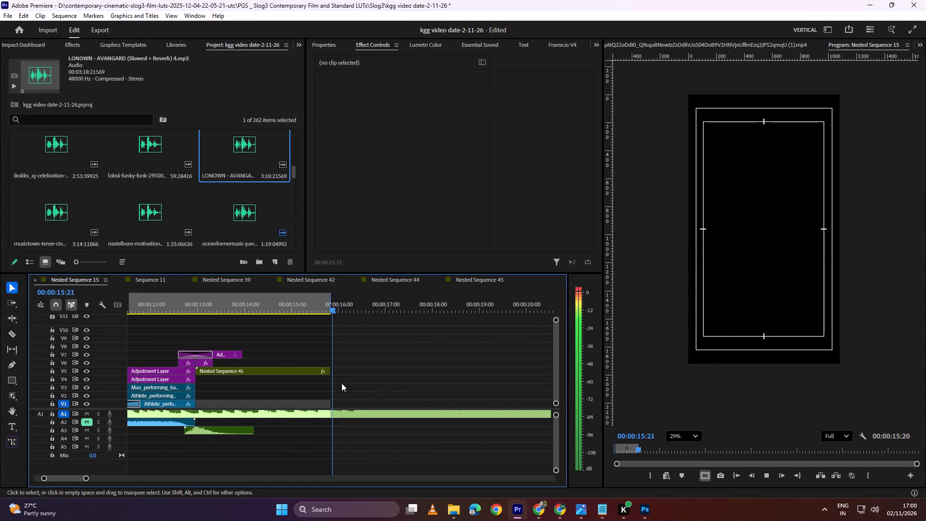
{"action": "scroll", "coordinate": [341, 383], "scroll_direction": "down", "scroll_amount": 4, "text": "alt"}
{"action": "key", "text": "space"}
{"action": "key", "text": "space"}
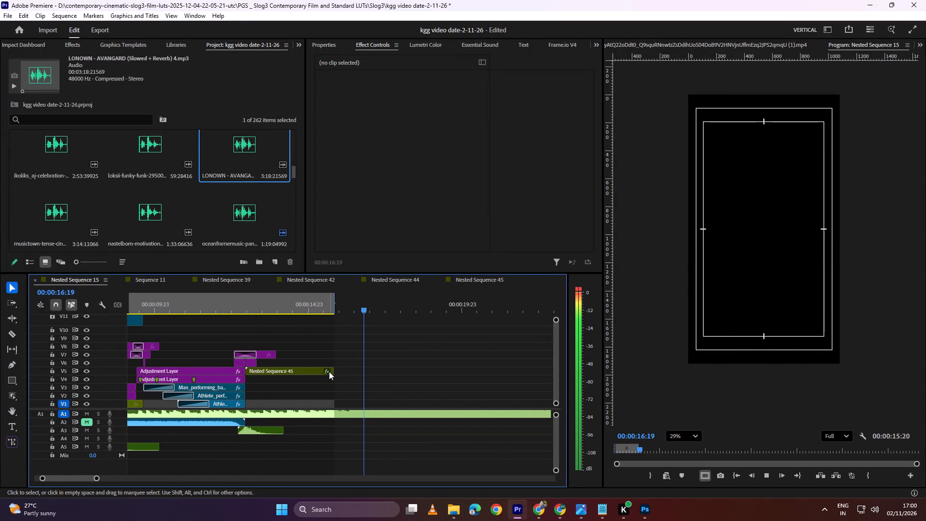
{"action": "scroll", "coordinate": [368, 402], "scroll_direction": "down", "scroll_amount": 4, "text": "alt"}
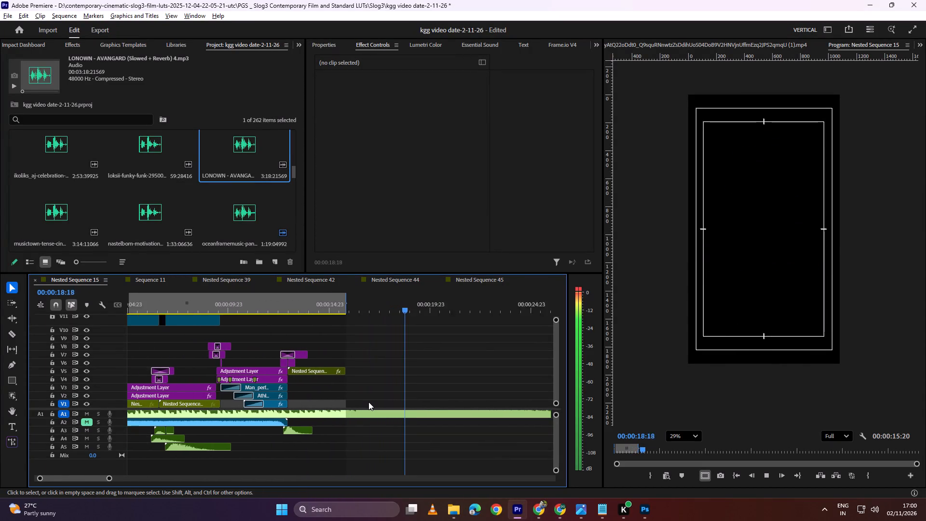
{"action": "scroll", "coordinate": [368, 402], "scroll_direction": "down", "scroll_amount": 7, "text": "alt"}
{"action": "key", "text": "space"}
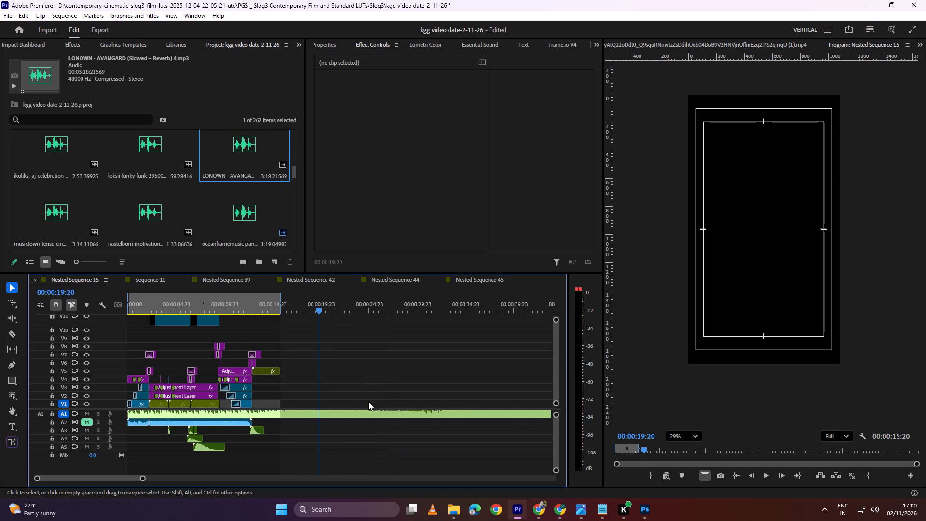
{"action": "key", "text": "space"}
{"action": "scroll", "coordinate": [395, 408], "scroll_direction": "up", "scroll_amount": 4, "text": "alt"}
{"action": "key", "text": "space"}
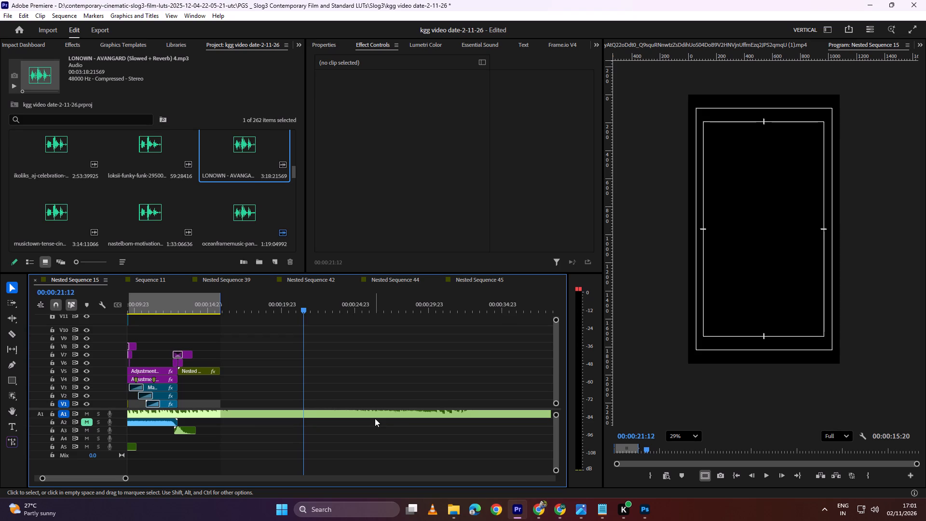
{"action": "left_click_drag", "start_coordinate": [250, 259], "coordinate": [250, 439]}
{"action": "key", "text": "space"}
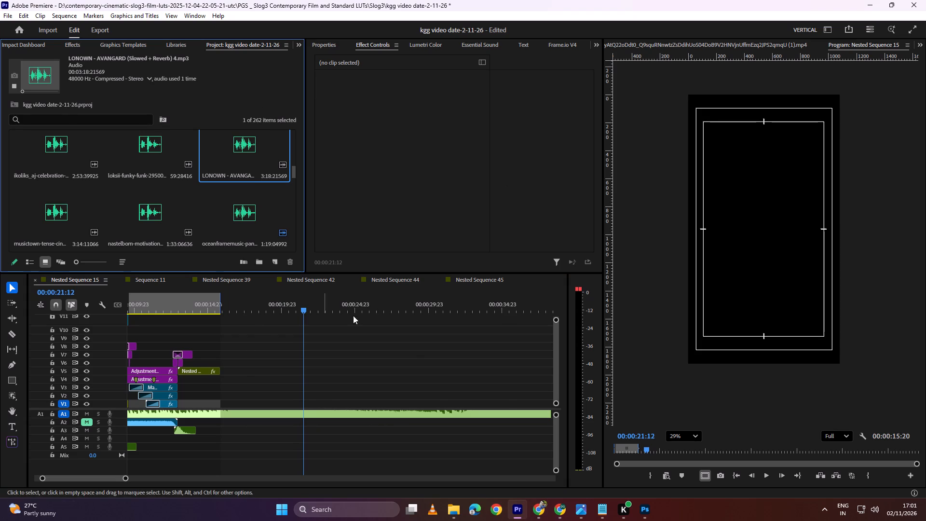
{"action": "left_click", "coordinate": [302, 310]}
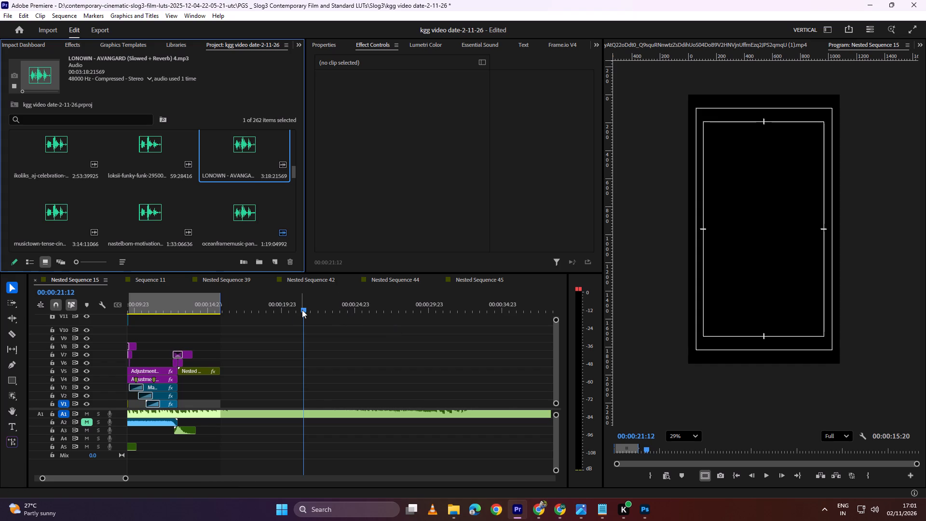
{"action": "key", "text": "space"}
{"action": "key", "text": "space"}
{"action": "key", "text": "space"}
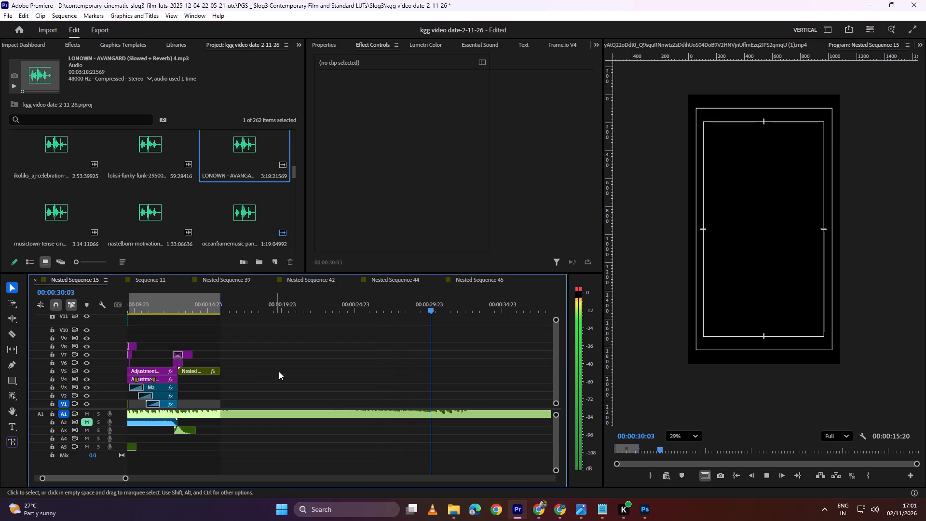
{"action": "key", "text": "space"}
Split the music clip on track A1 at about 00:00:30:10 and delete the part before the cut.
{"action": "scroll", "coordinate": [306, 420], "scroll_direction": "down", "scroll_amount": 3, "text": "alt"}
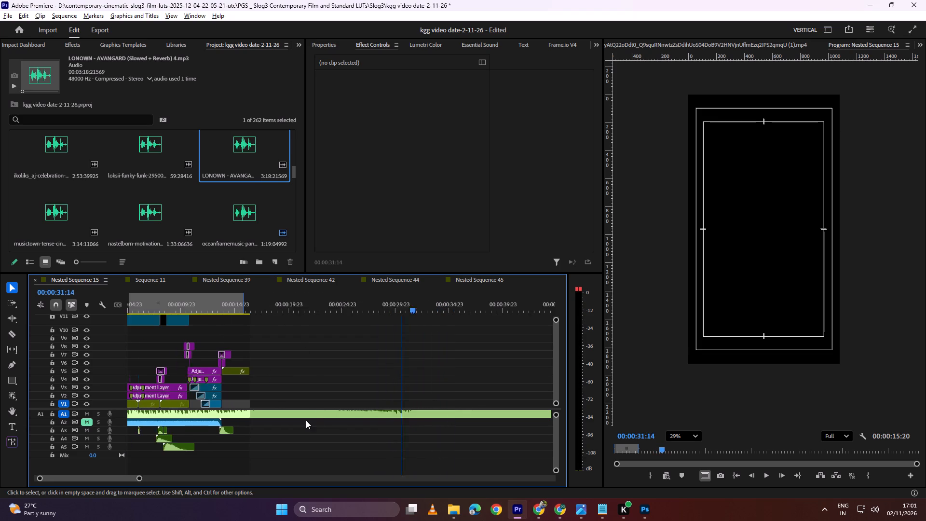
{"action": "scroll", "coordinate": [306, 420], "scroll_direction": "down", "scroll_amount": 3, "text": "alt"}
{"action": "scroll", "coordinate": [388, 448], "scroll_direction": "up", "scroll_amount": 17, "text": "alt"}
{"action": "key", "text": "c"}
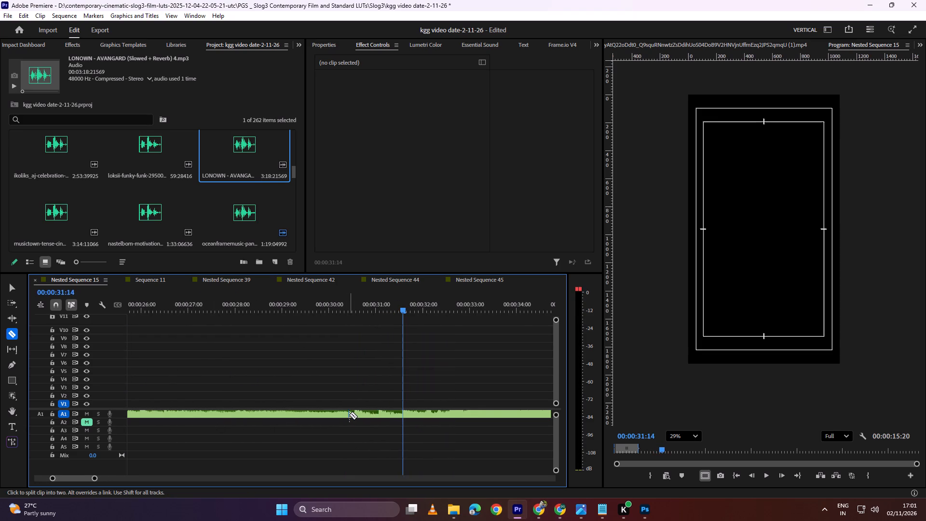
{"action": "left_click", "coordinate": [349, 414]}
{"action": "key", "text": "v"}
{"action": "scroll", "coordinate": [360, 415], "scroll_direction": "down", "scroll_amount": 11, "text": "alt"}
{"action": "scroll", "coordinate": [379, 414], "scroll_direction": "down", "scroll_amount": 11, "text": "alt"}
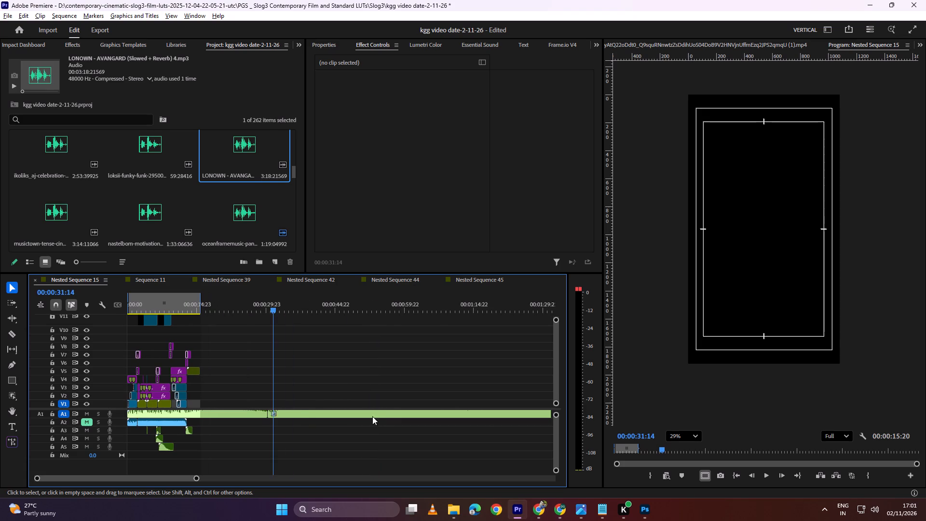
{"action": "left_click_drag", "start_coordinate": [151, 299], "coordinate": [79, 314]}
{"action": "key", "text": "space"}
{"action": "key", "text": "space"}
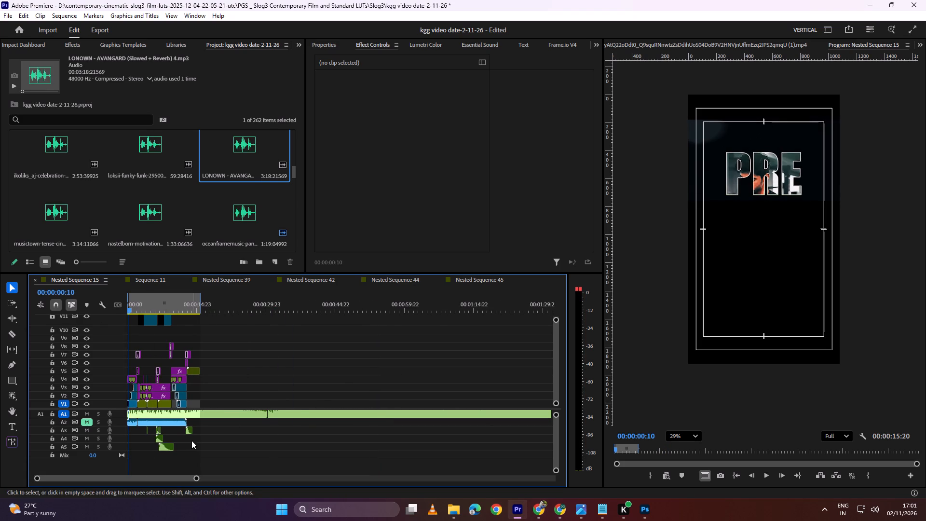
{"action": "left_click_drag", "start_coordinate": [295, 399], "coordinate": [268, 406]}
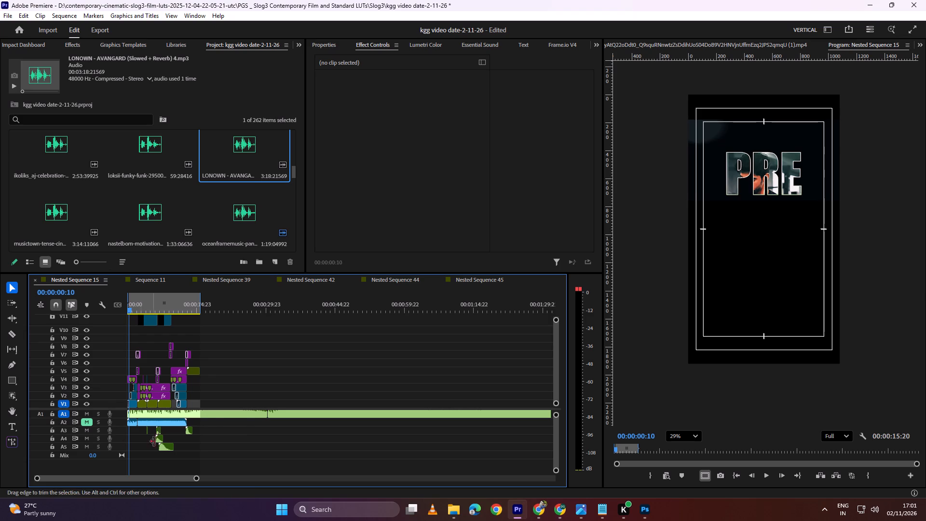
{"action": "left_click", "coordinate": [214, 418]}
{"action": "key", "text": "BackSpace"}
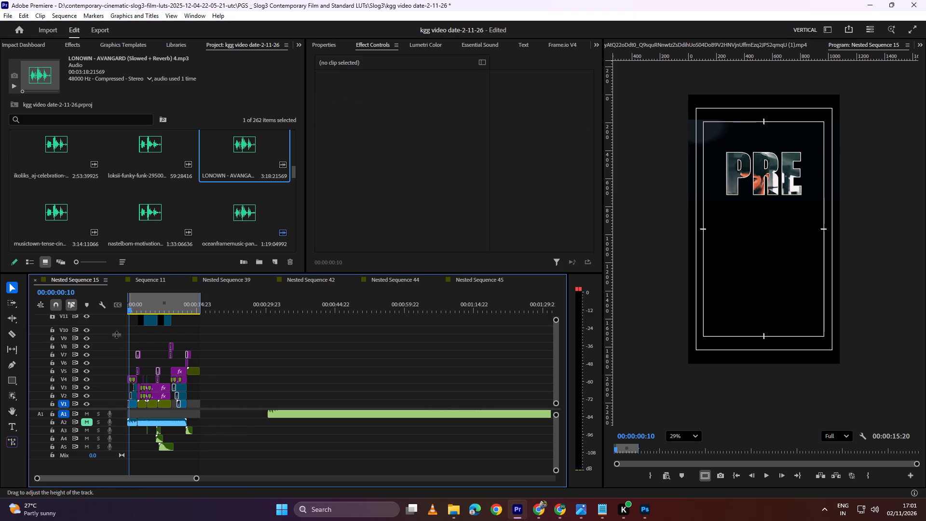
Unmute audio track A2 and play the sequence from the start with its audio.
{"action": "left_click_drag", "start_coordinate": [143, 300], "coordinate": [98, 310]}
{"action": "key", "text": "space"}
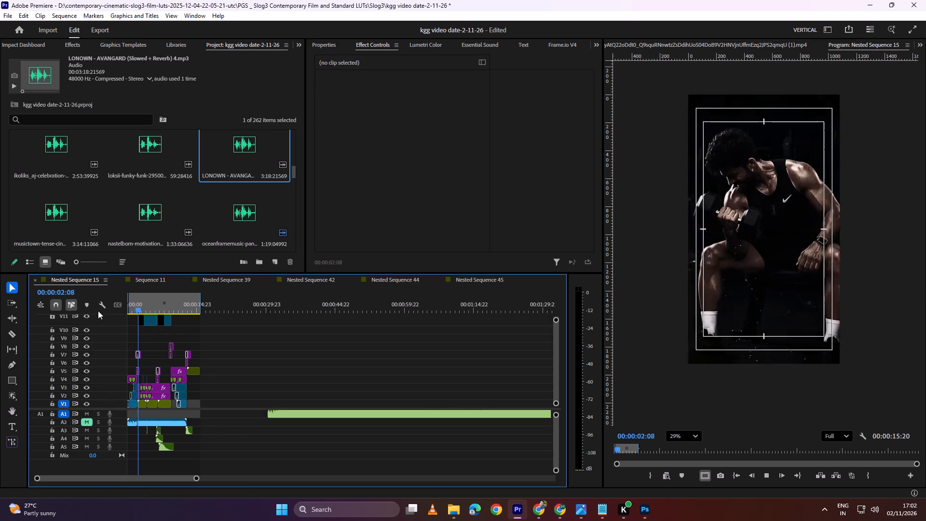
{"action": "left_click", "coordinate": [91, 420]}
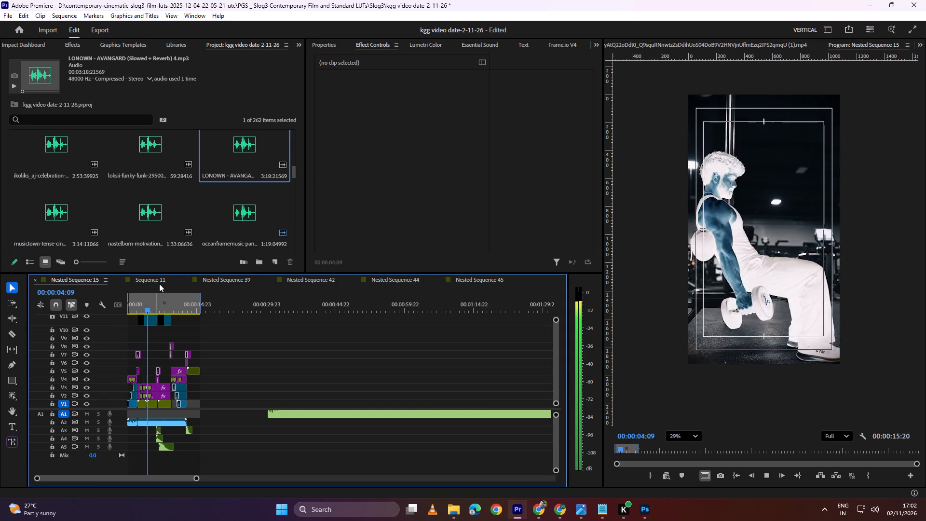
{"action": "left_click_drag", "start_coordinate": [170, 306], "coordinate": [67, 322]}
{"action": "key", "text": "space"}
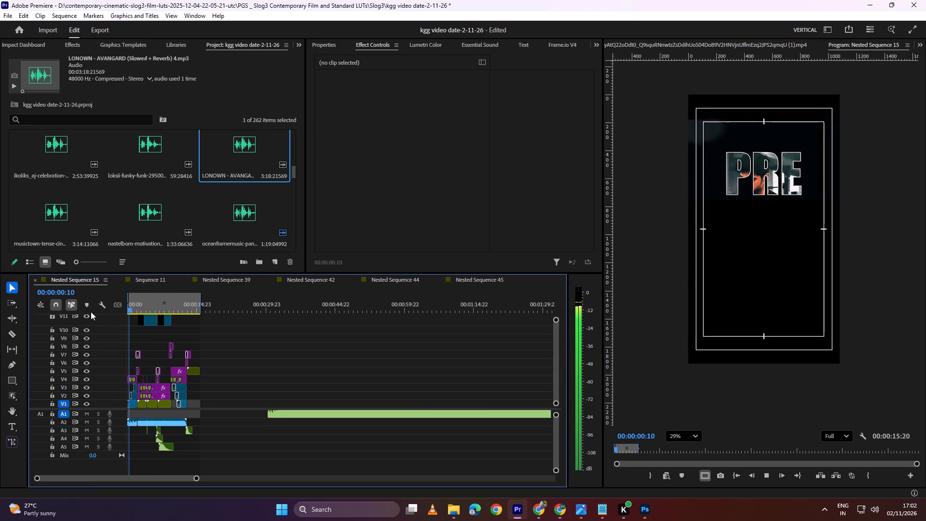
{"action": "key", "text": "space"}
Move the remaining music clip from A1 to the very start of track A2, overwriting the audio there.
{"action": "scroll", "coordinate": [260, 440], "scroll_direction": "up", "scroll_amount": 10, "text": "alt"}
{"action": "left_click", "coordinate": [359, 415]}
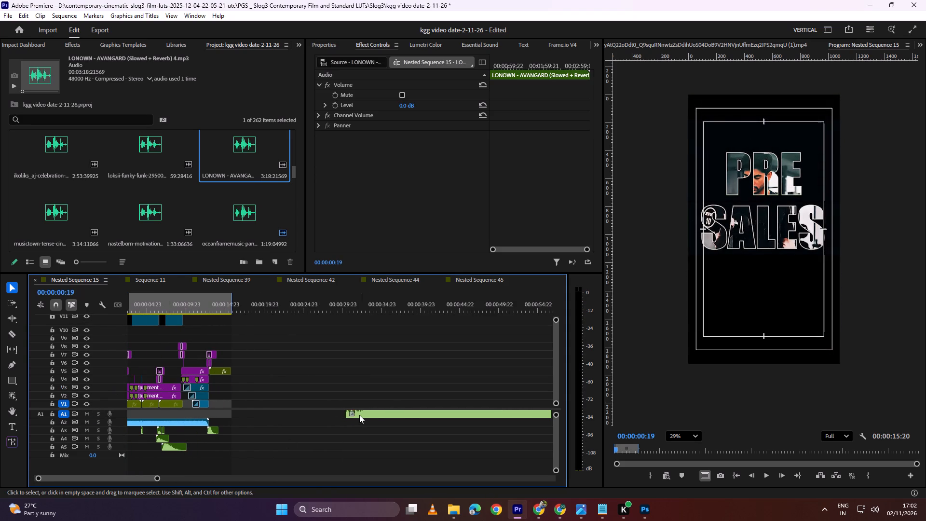
{"action": "left_click_drag", "start_coordinate": [379, 414], "coordinate": [127, 422]}
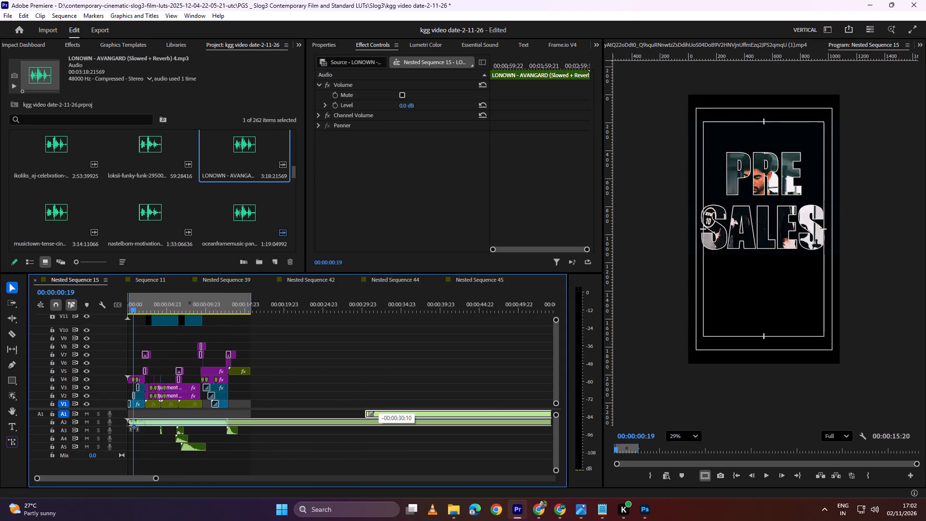
{"action": "left_click_drag", "start_coordinate": [127, 422], "coordinate": [136, 428]}
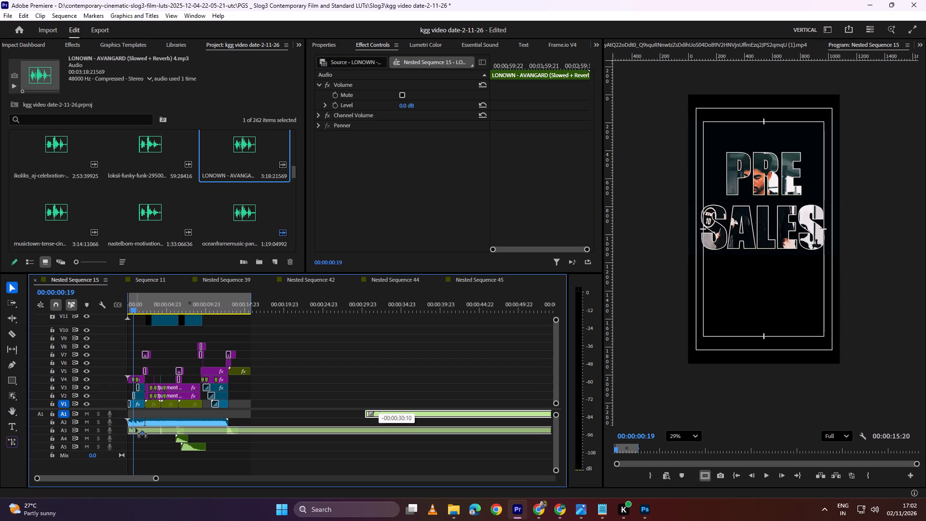
{"action": "left_click_drag", "start_coordinate": [136, 428], "coordinate": [131, 423]}
Play the sequence from the start to check how the repositioned music fits the cuts up to the barbell shots.
{"action": "left_click_drag", "start_coordinate": [193, 299], "coordinate": [0, 329]}
{"action": "key", "text": "space"}
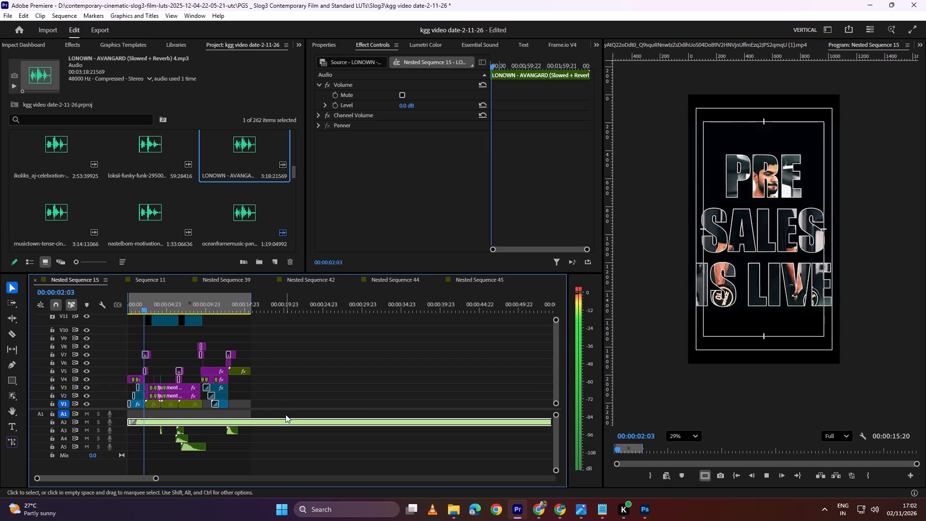
{"action": "scroll", "coordinate": [293, 421], "scroll_direction": "up", "scroll_amount": 12, "text": "alt"}
{"action": "scroll", "coordinate": [316, 415], "scroll_direction": "down", "scroll_amount": 6, "text": "alt"}
{"action": "scroll", "coordinate": [284, 430], "scroll_direction": "up", "scroll_amount": 2, "text": "alt"}
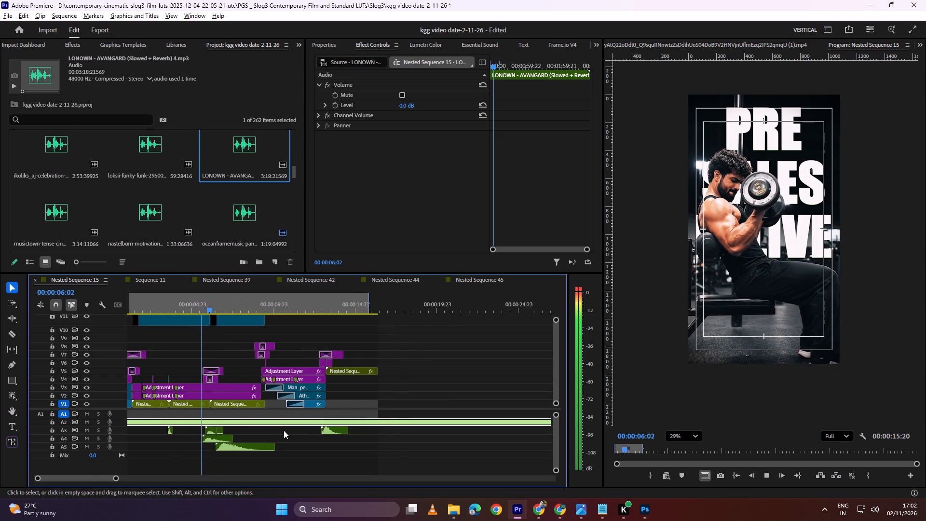
{"action": "scroll", "coordinate": [284, 430], "scroll_direction": "up", "scroll_amount": 2, "text": "alt"}
{"action": "scroll", "coordinate": [284, 430], "scroll_direction": "down", "scroll_amount": 1, "text": "alt"}
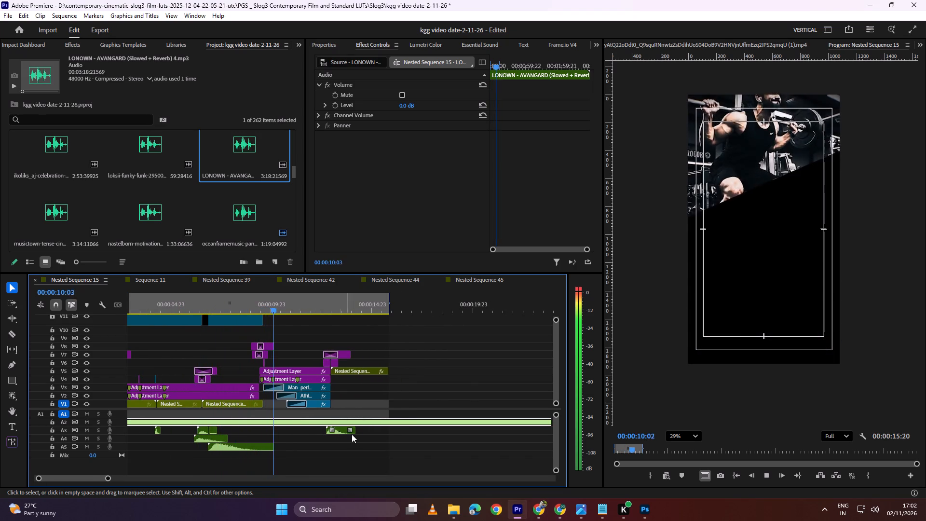
{"action": "scroll", "coordinate": [352, 434], "scroll_direction": "up", "scroll_amount": 4, "text": "alt"}
{"action": "scroll", "coordinate": [352, 434], "scroll_direction": "up", "scroll_amount": 3}
{"action": "key", "text": "space"}
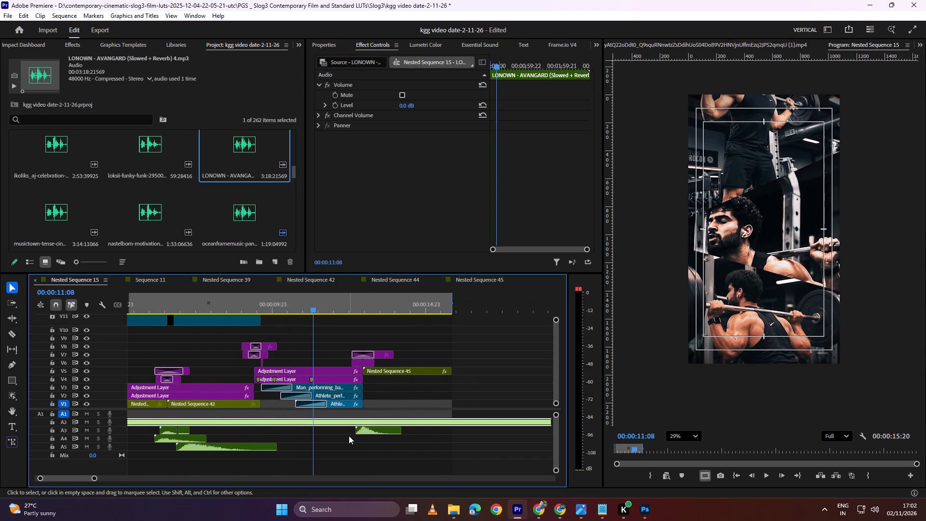
{"action": "key", "text": "space"}
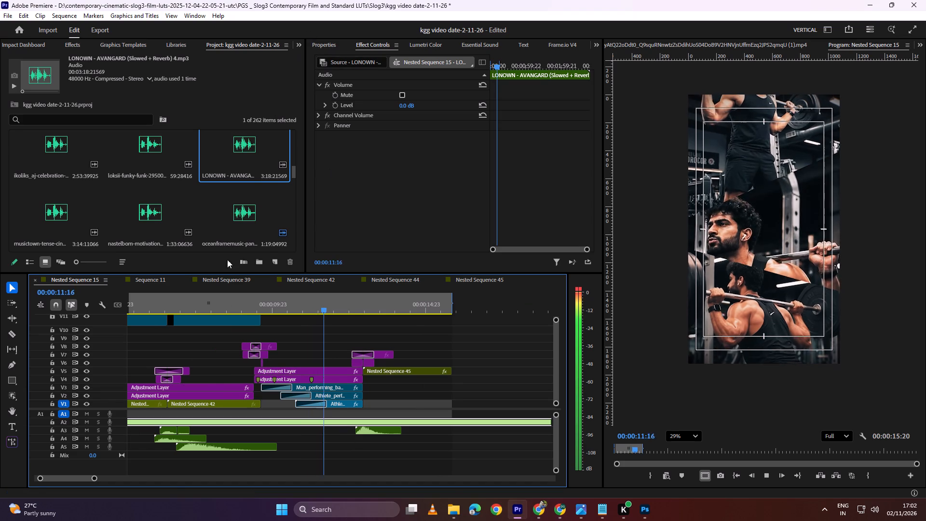
{"action": "key", "text": "space"}
Split the music on A2 where Nested Sequence 45 begins.
{"action": "key", "text": "c"}
{"action": "scroll", "coordinate": [372, 423], "scroll_direction": "up", "scroll_amount": 9, "text": "alt"}
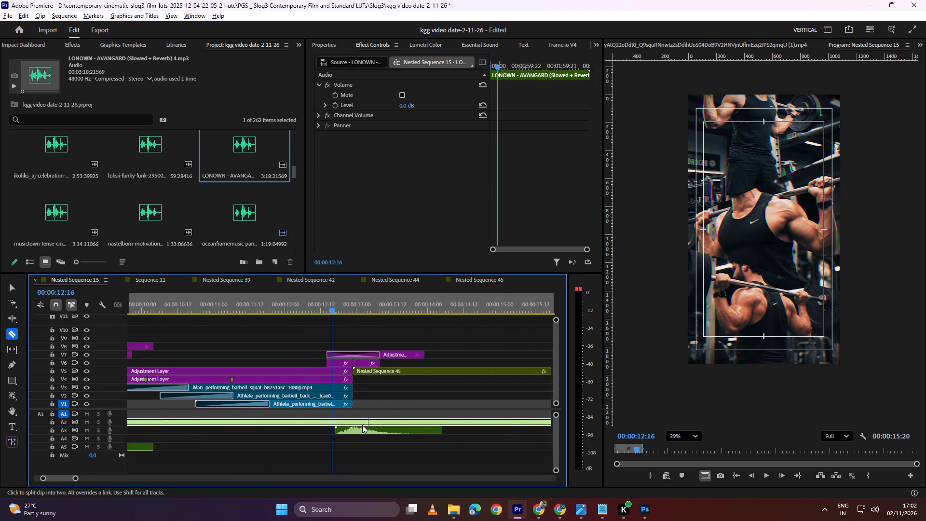
{"action": "key", "text": "alt+c"}
{"action": "left_click", "coordinate": [354, 419]}
Split the music on A2 at the end of Nested Sequence 45 and delete the excess beyond it.
{"action": "scroll", "coordinate": [360, 418], "scroll_direction": "down", "scroll_amount": 10, "text": "alt"}
{"action": "key", "text": "c"}
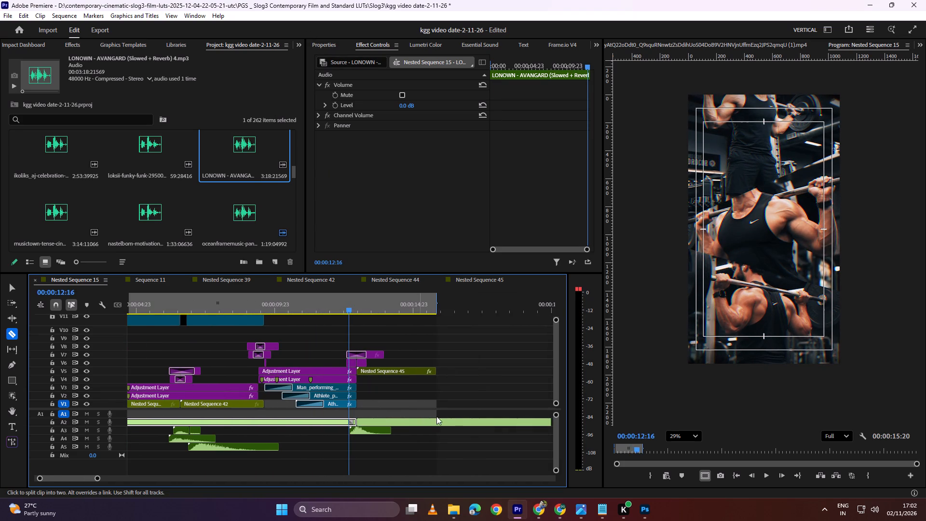
{"action": "left_click", "coordinate": [437, 425]}
{"action": "key", "text": "v"}
{"action": "left_click", "coordinate": [451, 421]}
{"action": "key", "text": "BackSpace"}
Apply the Lowpass audio effect to the A2 music segment under Nested Sequence 45.
{"action": "left_click", "coordinate": [387, 420]}
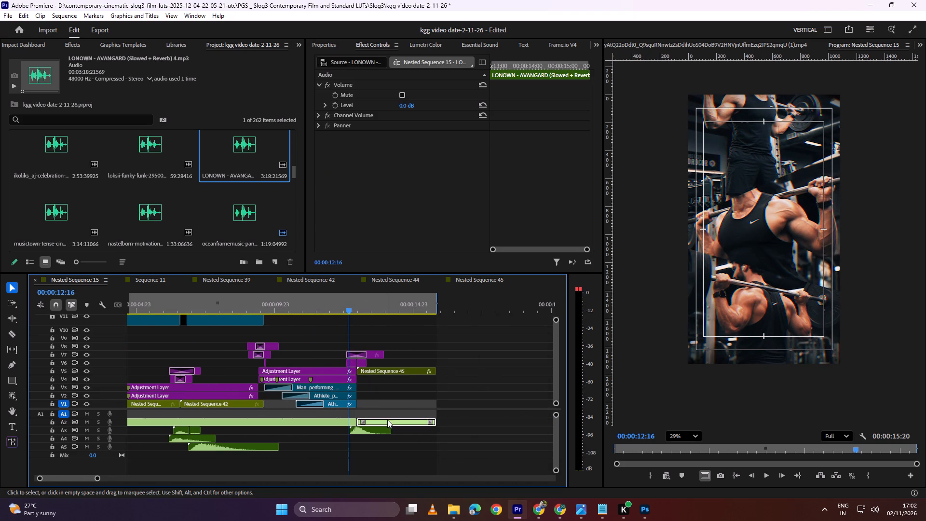
{"action": "left_click", "coordinate": [298, 43]}
{"action": "left_click", "coordinate": [319, 83]}
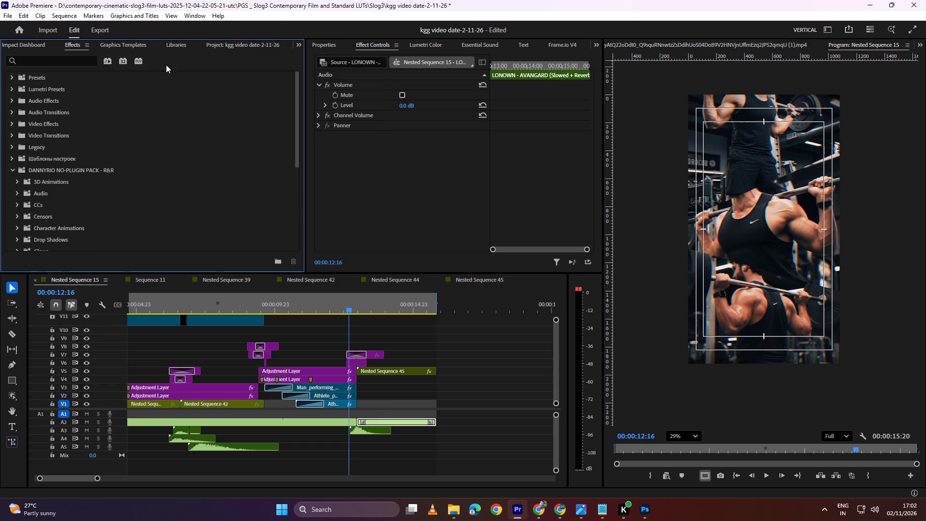
{"action": "left_click", "coordinate": [82, 59]}
{"action": "type", "text": "low"}
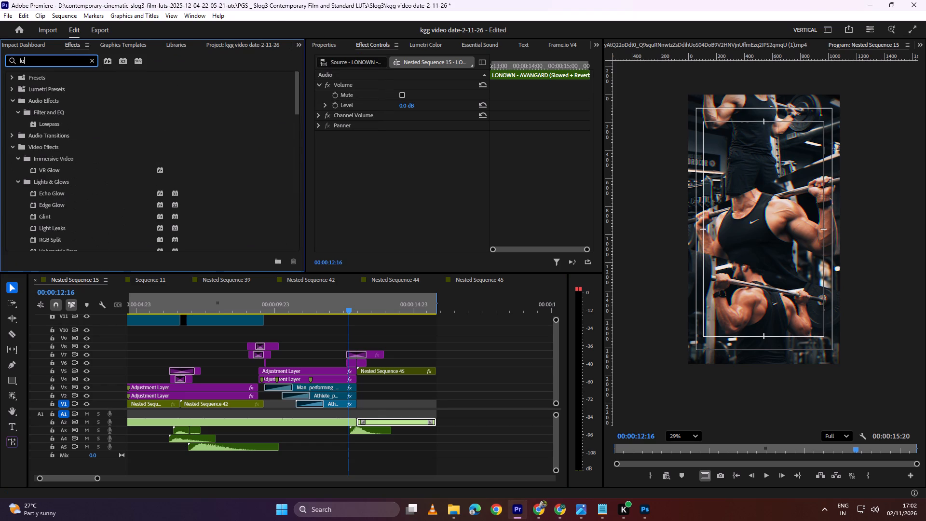
{"action": "left_click_drag", "start_coordinate": [54, 124], "coordinate": [381, 420]}
Add an audio crossfade over the A2 music cut at the start of Nested Sequence 45 and play it through.
{"action": "left_click_drag", "start_coordinate": [364, 422], "coordinate": [338, 421]}
{"action": "key", "text": "space"}
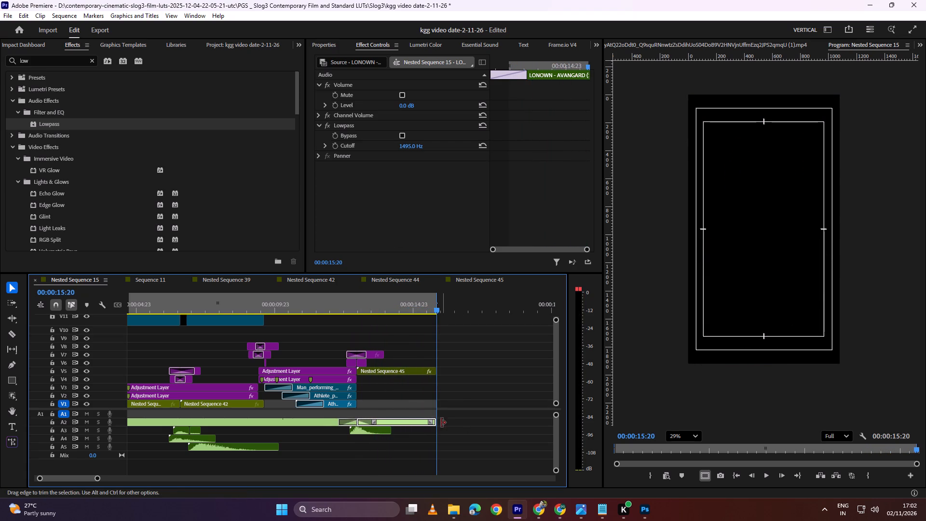
Extend Nested Sequence 45 and the last A2 music segment so both end at about 00:00:16:10.
{"action": "left_click_drag", "start_coordinate": [437, 425], "coordinate": [485, 425]}
{"action": "left_click_drag", "start_coordinate": [441, 372], "coordinate": [489, 376]}
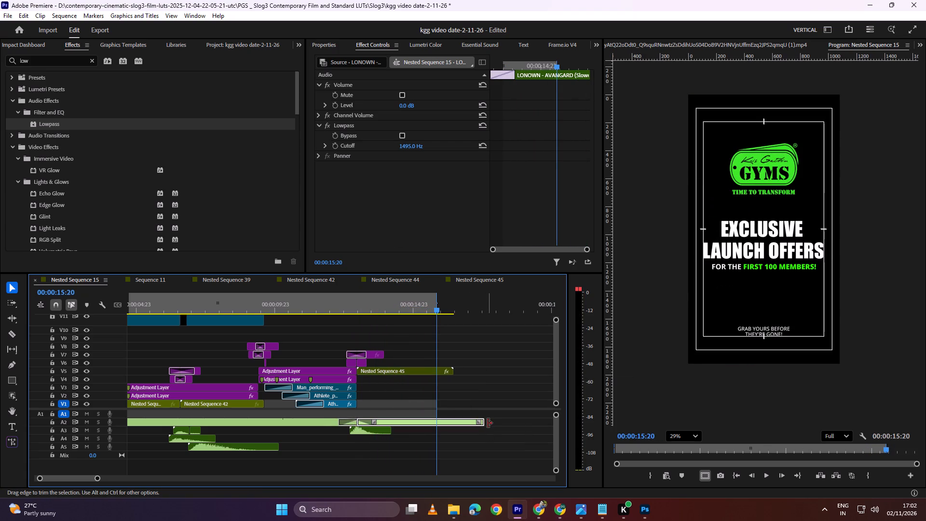
{"action": "left_click_drag", "start_coordinate": [488, 422], "coordinate": [459, 420]}
Add a fade-out starting at about 00:00:15:05 to the end of the A2 music and preview it.
{"action": "scroll", "coordinate": [456, 421], "scroll_direction": "up", "scroll_amount": 9, "text": "alt"}
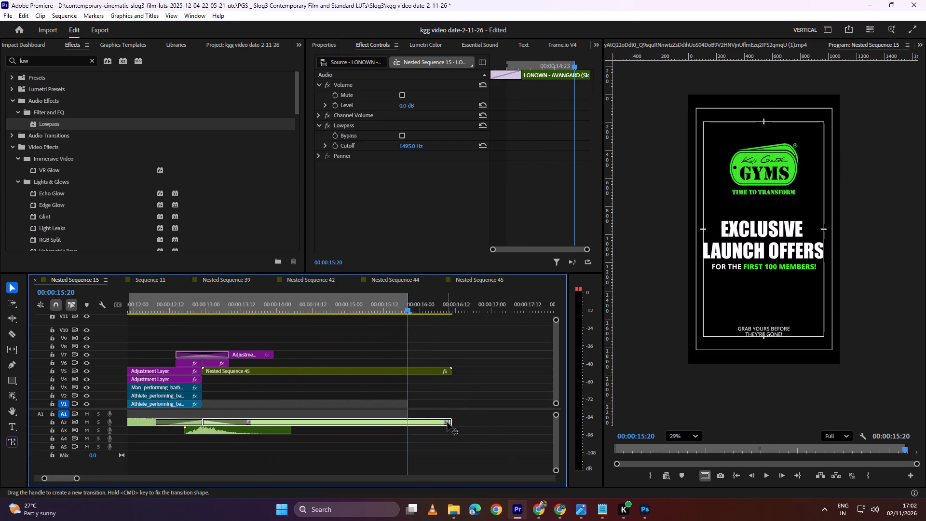
{"action": "left_click_drag", "start_coordinate": [447, 422], "coordinate": [360, 429], "text": "ctrl"}
{"action": "left_click_drag", "start_coordinate": [415, 303], "coordinate": [349, 311]}
{"action": "key", "text": "space"}
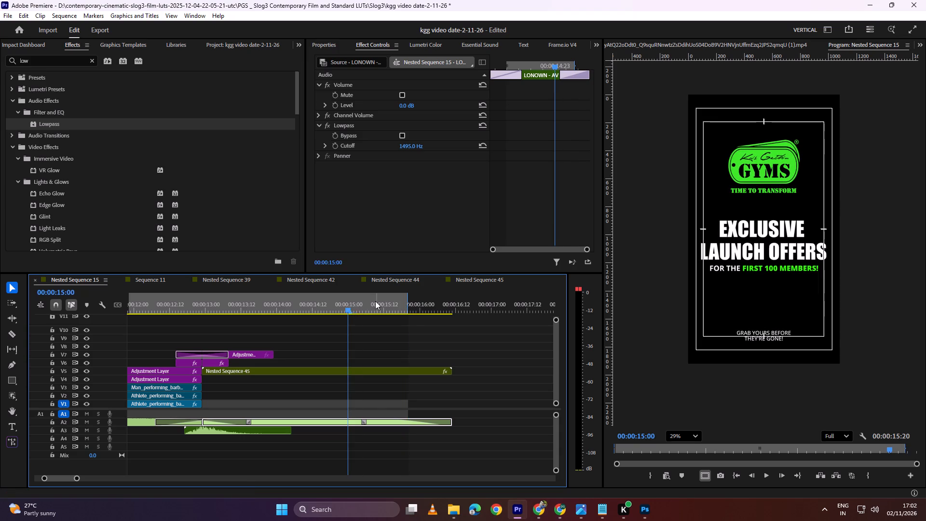
Extend the out point of Nested Sequence 15 to the end of Nested Sequence 45 for a 00:00:16:11 range and play it.
{"action": "key", "text": "space"}
{"action": "left_click", "coordinate": [407, 300]}
{"action": "left_click_drag", "start_coordinate": [409, 303], "coordinate": [446, 309]}
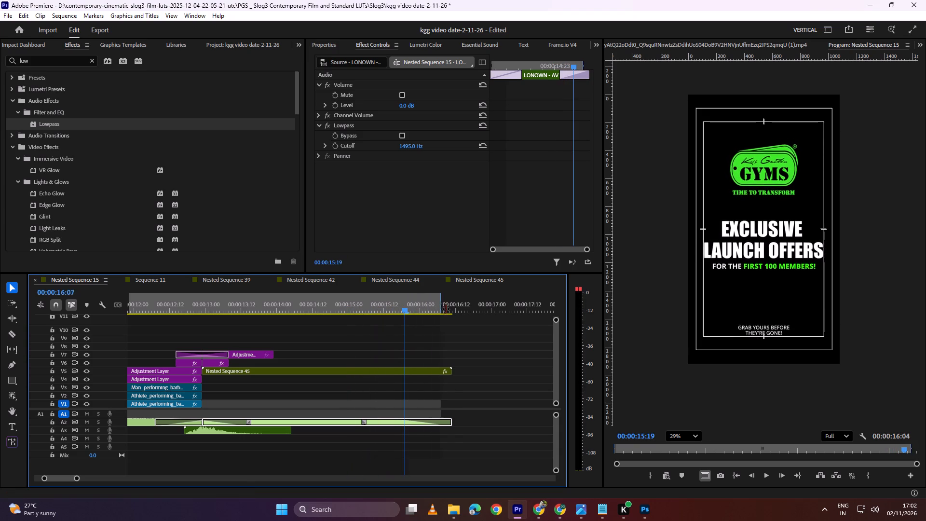
{"action": "left_click_drag", "start_coordinate": [446, 309], "coordinate": [455, 310]}
{"action": "key", "text": "space"}
{"action": "scroll", "coordinate": [414, 332], "scroll_direction": "down", "scroll_amount": 5, "text": "alt"}
{"action": "key", "text": "space"}
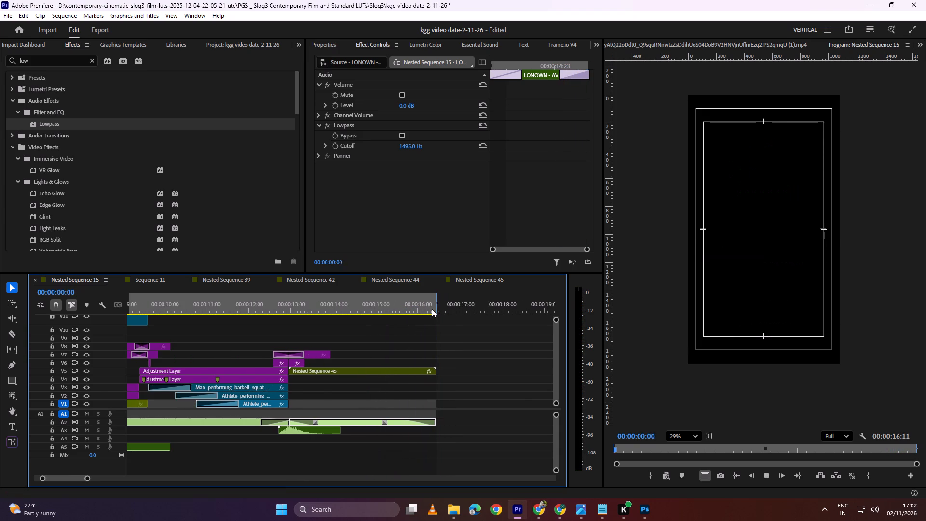
Open Nested Sequence 45, inspect the final part of its end card, and return to Nested Sequence 15.
{"action": "left_click_drag", "start_coordinate": [432, 309], "coordinate": [426, 310]}
{"action": "double_click", "coordinate": [422, 370]}
{"action": "left_click_drag", "start_coordinate": [332, 369], "coordinate": [313, 378]}
{"action": "left_click_drag", "start_coordinate": [319, 369], "coordinate": [331, 367]}
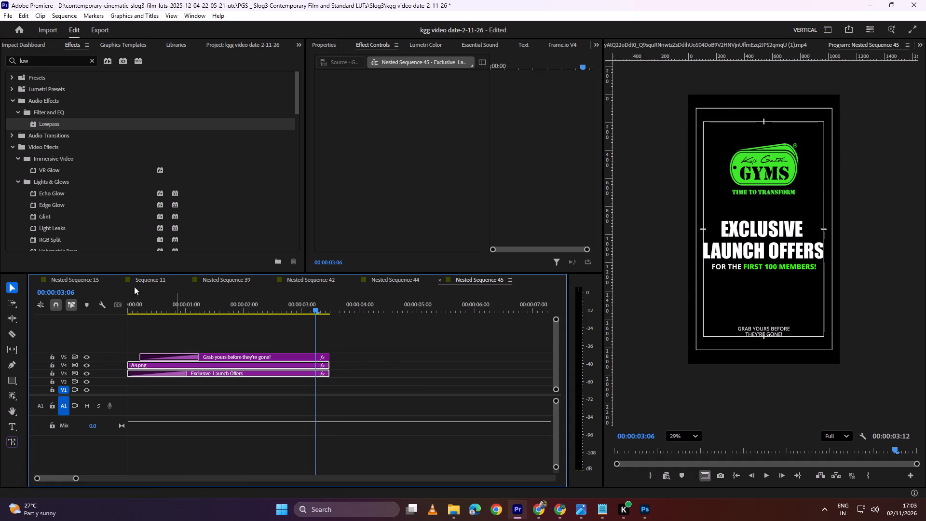
{"action": "left_click", "coordinate": [95, 284]}
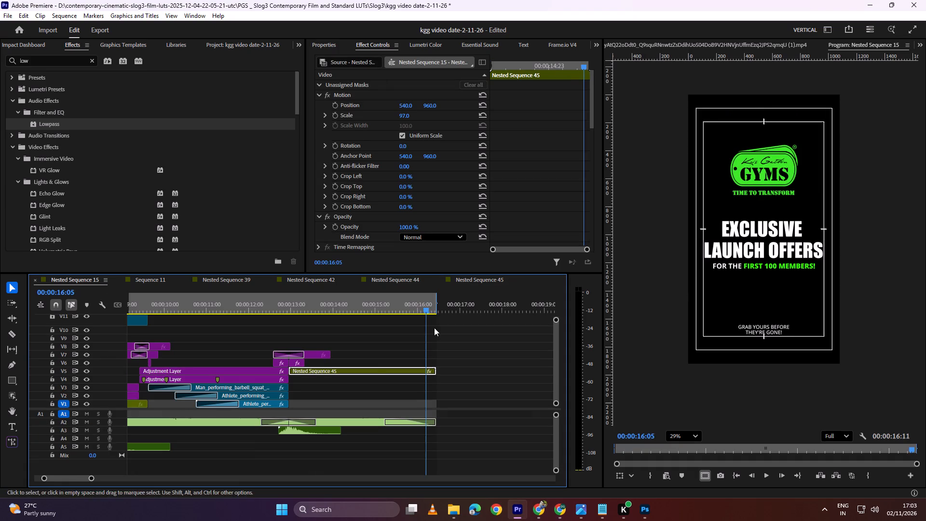
Play Nested Sequence 15 from the start to about 00:00:06:21 to check how the music and sound effects mix.
{"action": "key", "text": "space"}
{"action": "key", "text": "space"}
{"action": "scroll", "coordinate": [378, 352], "scroll_direction": "down", "scroll_amount": 8, "text": "alt"}
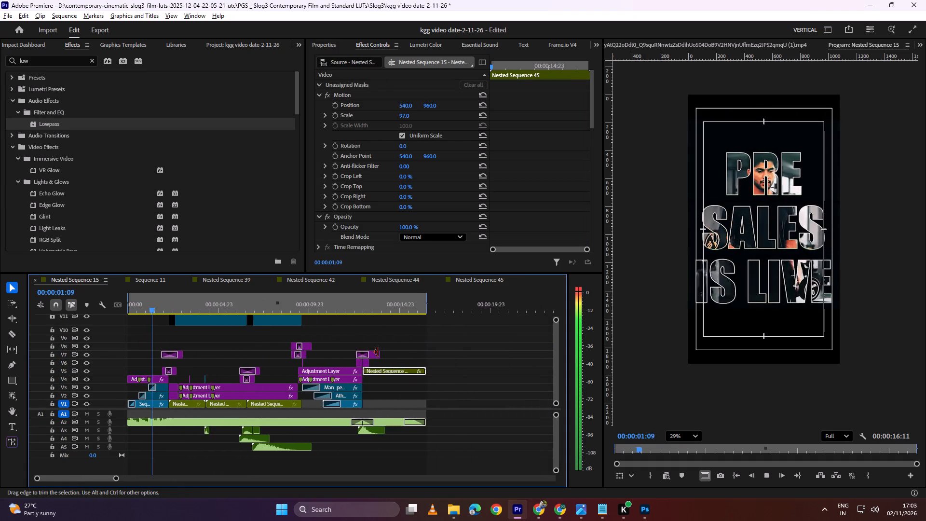
{"action": "scroll", "coordinate": [378, 352], "scroll_direction": "down", "scroll_amount": 8, "text": "alt"}
{"action": "scroll", "coordinate": [378, 352], "scroll_direction": "up", "scroll_amount": 4, "text": "alt"}
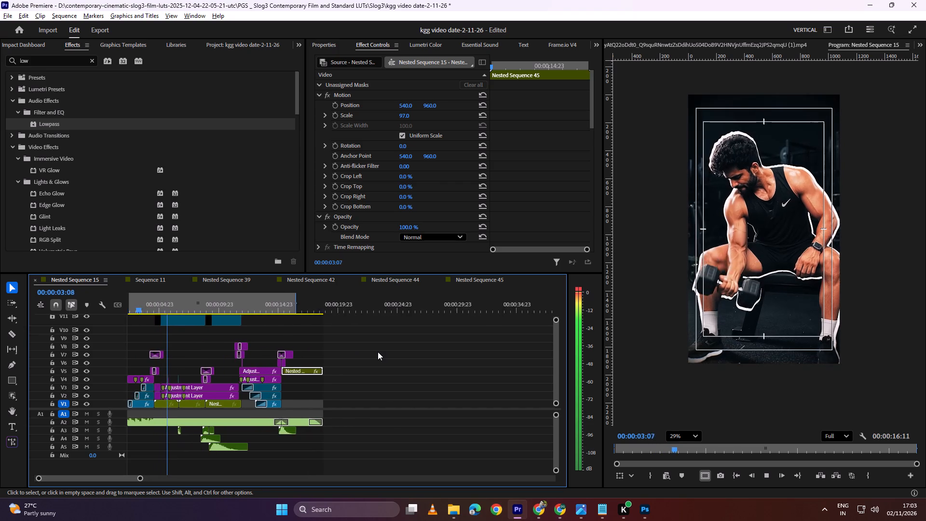
{"action": "scroll", "coordinate": [378, 352], "scroll_direction": "up", "scroll_amount": 15, "text": "alt"}
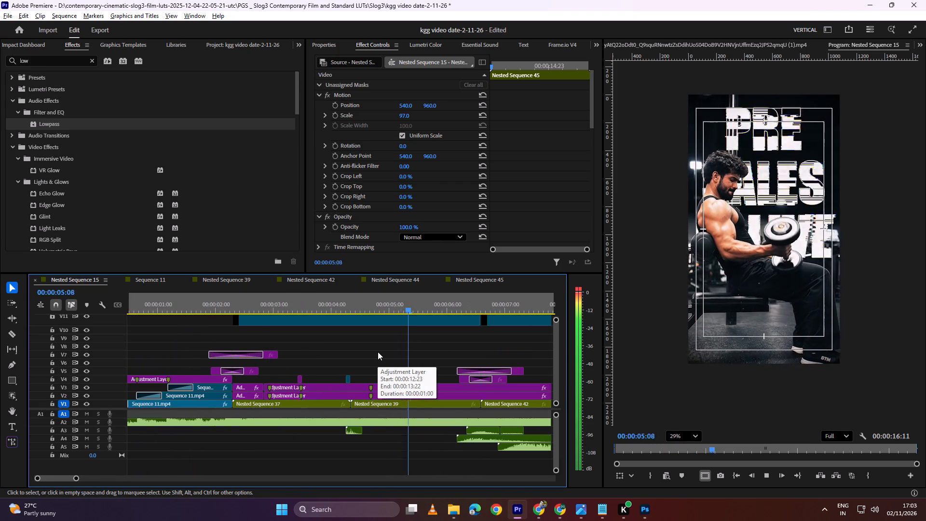
{"action": "scroll", "coordinate": [490, 370], "scroll_direction": "down", "scroll_amount": 3, "text": "alt"}
{"action": "key", "text": "space"}
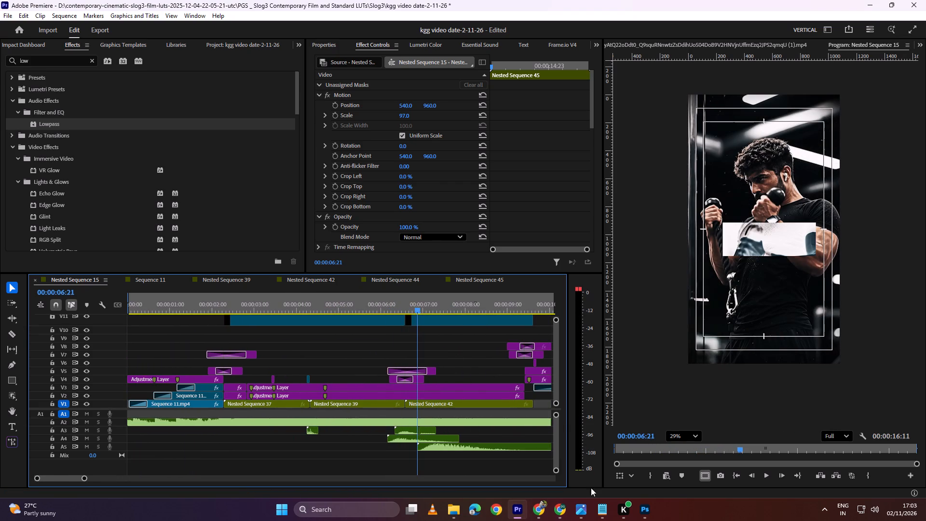
Set the level of the main A2 music segment to -6.7 dB and play the sequence from the start.
{"action": "left_click", "coordinate": [417, 423]}
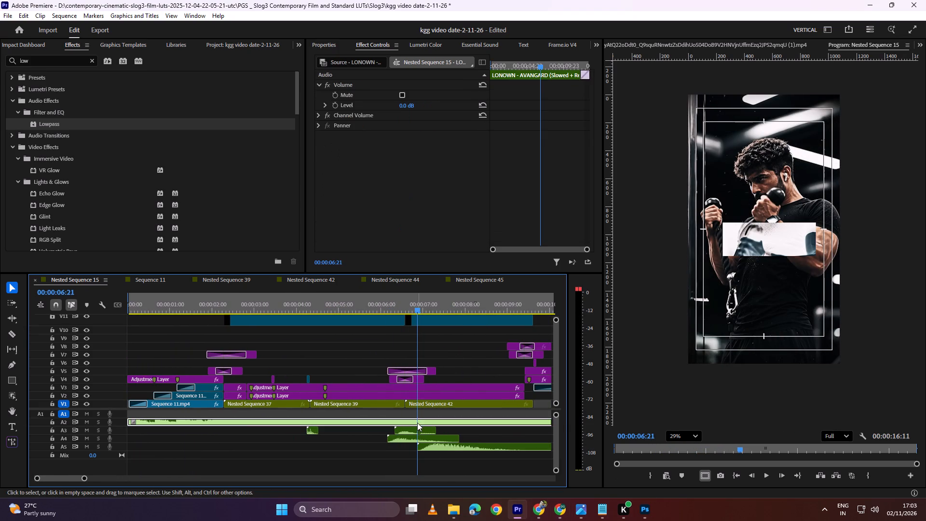
{"action": "left_click_drag", "start_coordinate": [406, 108], "coordinate": [400, 108]}
{"action": "left_click_drag", "start_coordinate": [371, 306], "coordinate": [0, 314]}
{"action": "key", "text": "space"}
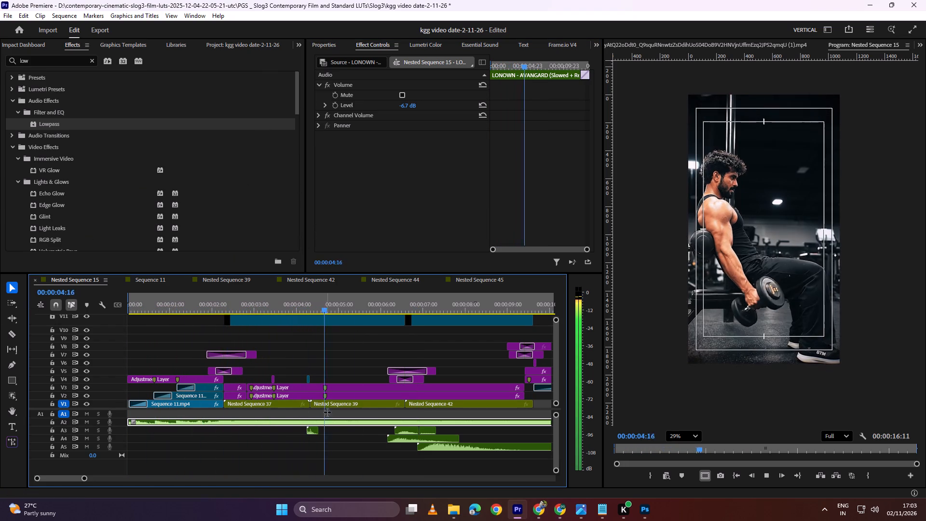
{"action": "scroll", "coordinate": [337, 419], "scroll_direction": "down", "scroll_amount": 6, "text": "alt"}
{"action": "scroll", "coordinate": [301, 426], "scroll_direction": "up", "scroll_amount": 8, "text": "alt"}
{"action": "key", "text": "space"}
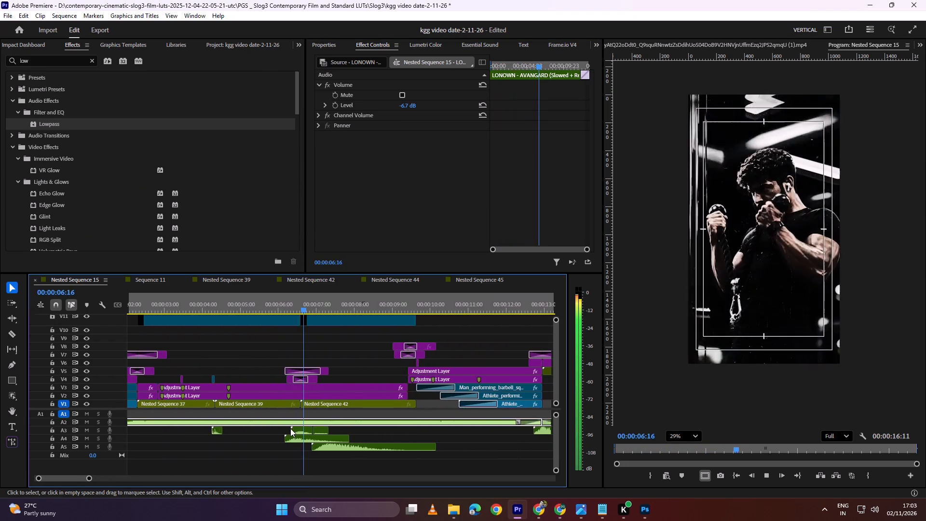
{"action": "scroll", "coordinate": [278, 401], "scroll_direction": "up", "scroll_amount": 9, "text": "alt"}
Switch to the Pixabay sound effects page in Chrome and search for "glitch".
{"action": "left_click", "coordinate": [545, 506]}
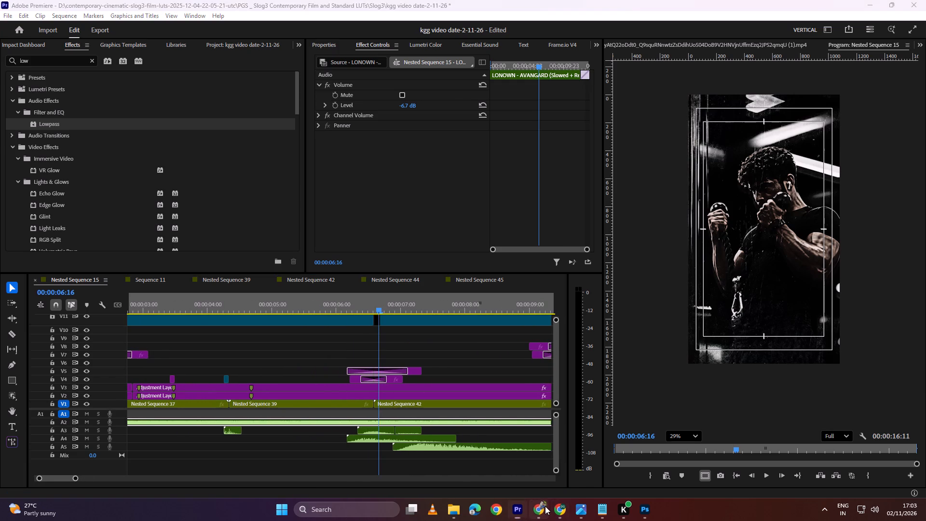
{"action": "left_click", "coordinate": [651, 3]}
{"action": "left_click", "coordinate": [194, 105]}
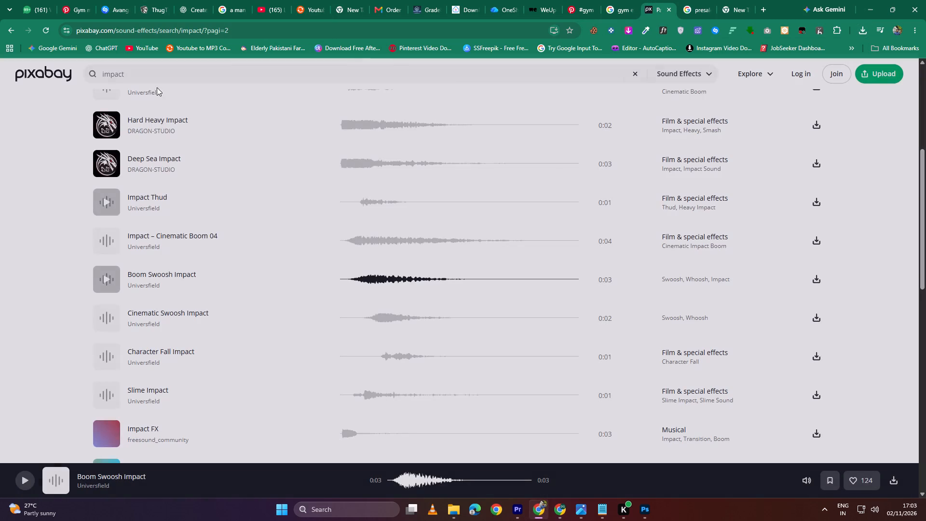
{"action": "left_click_drag", "start_coordinate": [136, 71], "coordinate": [0, 71]}
{"action": "type", "text": "glitch"}
{"action": "key", "text": "space"}
{"action": "key", "text": "Return"}
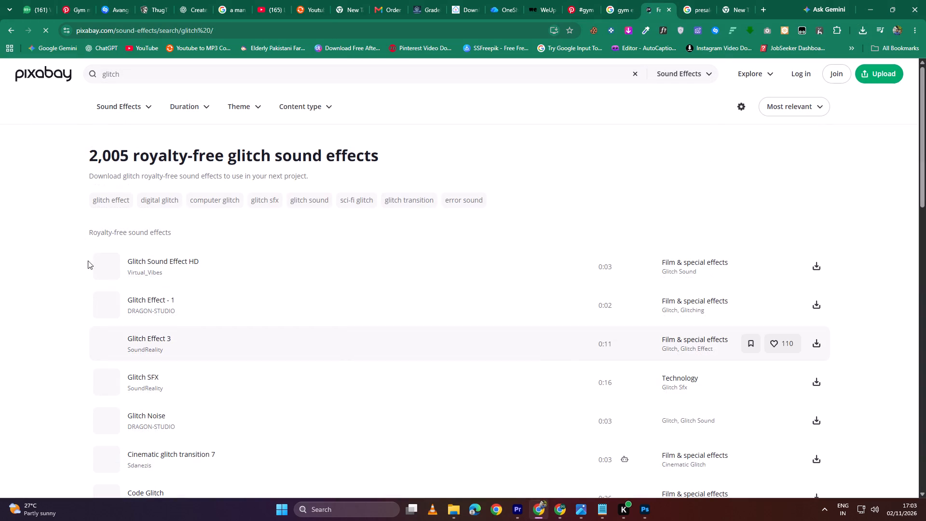
Preview Glitch Sound Effect HD and download it.
{"action": "left_click", "coordinate": [361, 263]}
{"action": "left_click", "coordinate": [473, 261]}
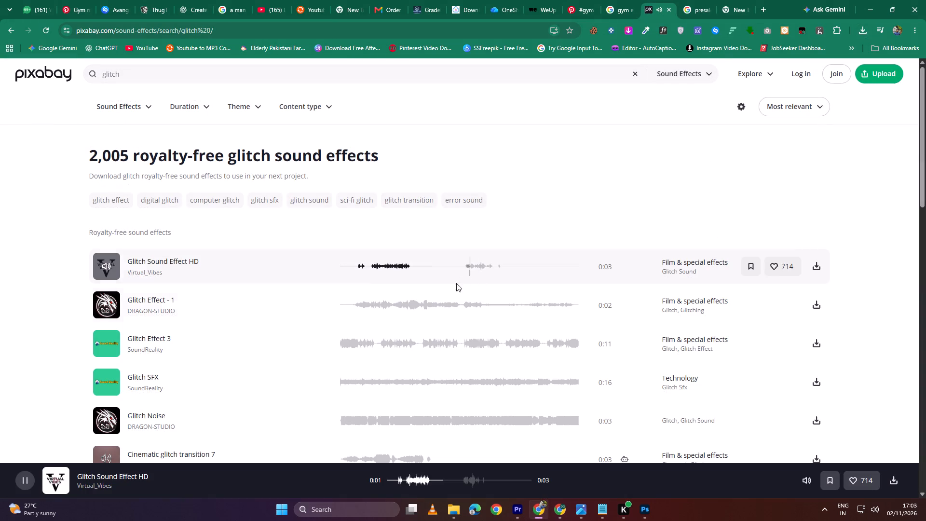
{"action": "left_click", "coordinate": [821, 266]}
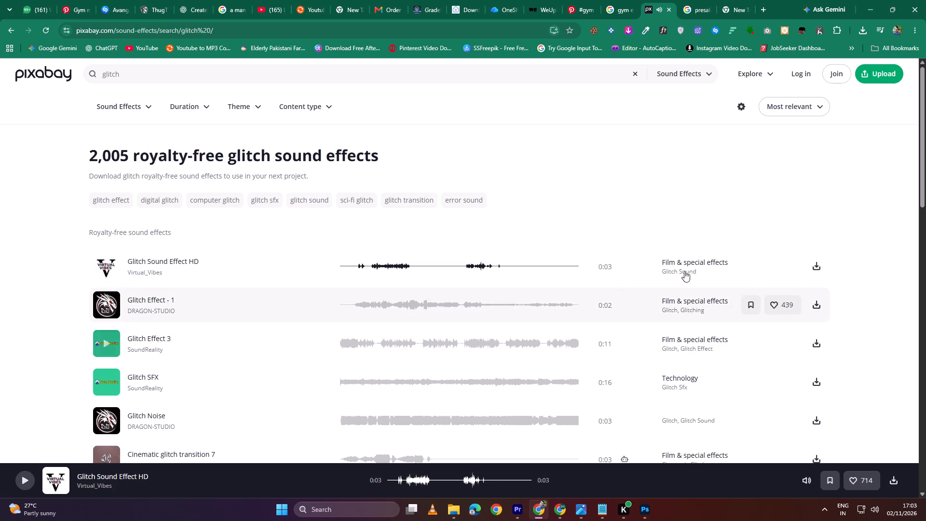
Place the downloaded glitch sound from Chrome on a new A6 track in Premiere, starting at about 00:00:04:10 under Nested Sequence 39.
{"action": "left_click_drag", "start_coordinate": [775, 54], "coordinate": [681, 261]}
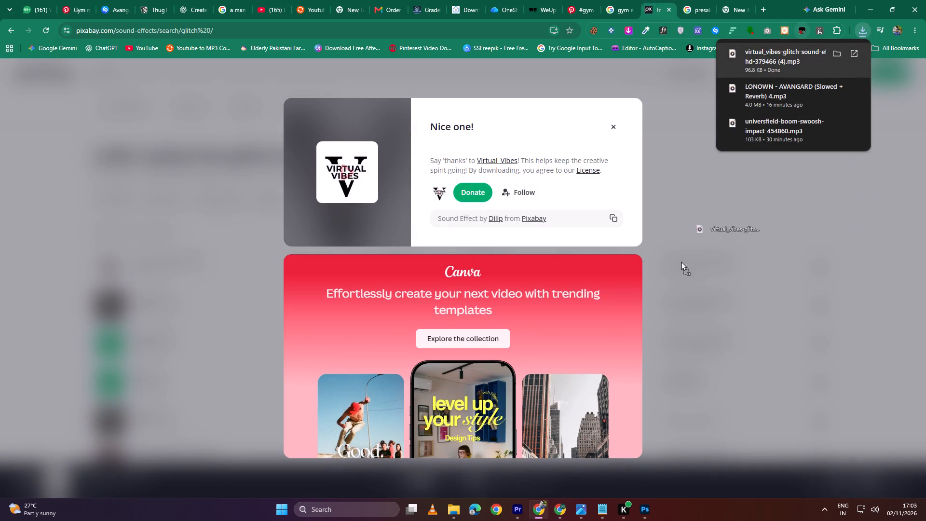
{"action": "left_click_drag", "start_coordinate": [681, 261], "coordinate": [241, 455]}
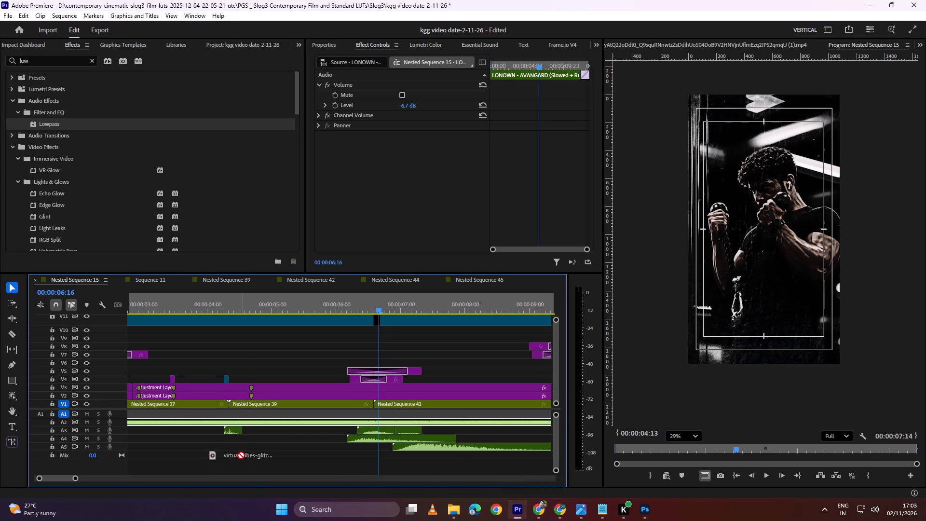
{"action": "left_click_drag", "start_coordinate": [241, 455], "coordinate": [235, 466]}
Cut the A6 glitch sound at about 00:00:06:00 and delete the part before the cut.
{"action": "key", "text": "c"}
{"action": "left_click", "coordinate": [335, 459]}
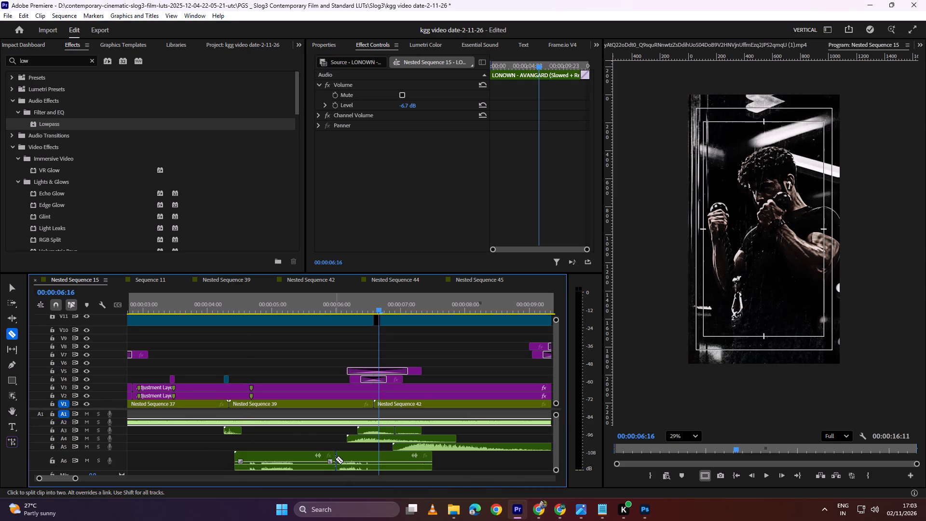
{"action": "key", "text": "v"}
{"action": "left_click", "coordinate": [310, 461]}
{"action": "key", "text": "BackSpace"}
Move the remaining A6 glitch sound so it starts at 00:00:04:17 and play it with the picture.
{"action": "left_click_drag", "start_coordinate": [334, 304], "coordinate": [292, 312]}
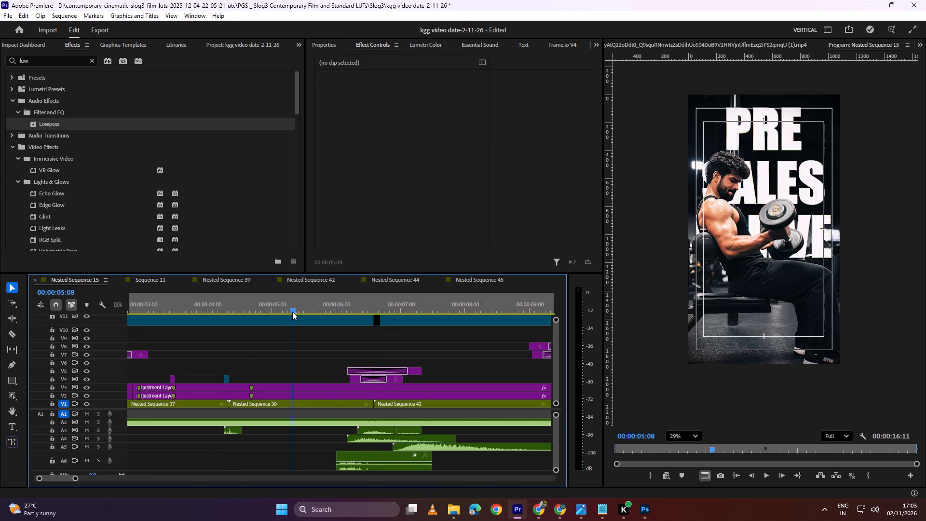
{"action": "left_click_drag", "start_coordinate": [292, 312], "coordinate": [253, 319]}
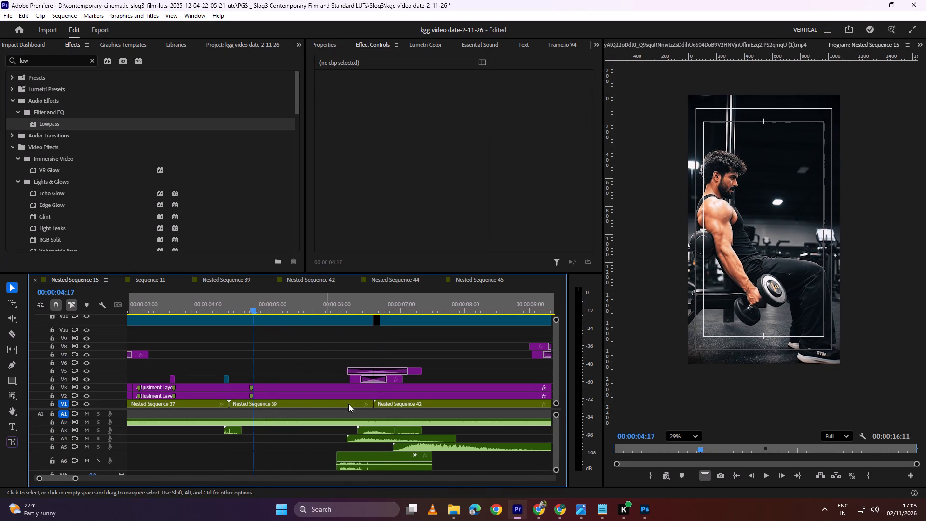
{"action": "left_click_drag", "start_coordinate": [377, 453], "coordinate": [293, 453]}
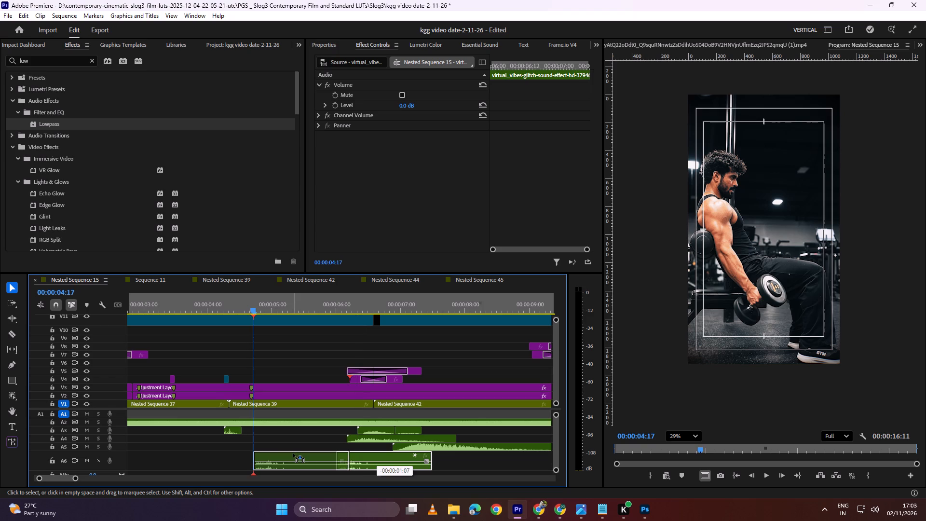
{"action": "left_click_drag", "start_coordinate": [293, 453], "coordinate": [294, 453]}
{"action": "key", "text": "space"}
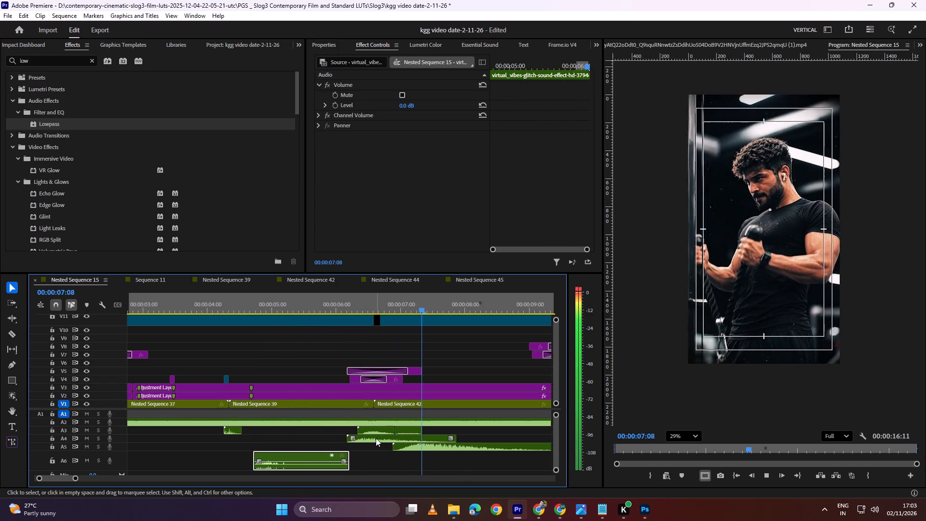
{"action": "key", "text": "space"}
Delete the second A3 sound segment near 00:00:07:00 and extend the preceding Pixel_Zoom_03.wav segment to about 00:00:07:08.
{"action": "left_click", "coordinate": [387, 431]}
{"action": "scroll", "coordinate": [384, 431], "scroll_direction": "up", "scroll_amount": 5, "text": "alt"}
{"action": "left_click", "coordinate": [416, 432]}
{"action": "key", "text": "BackSpace"}
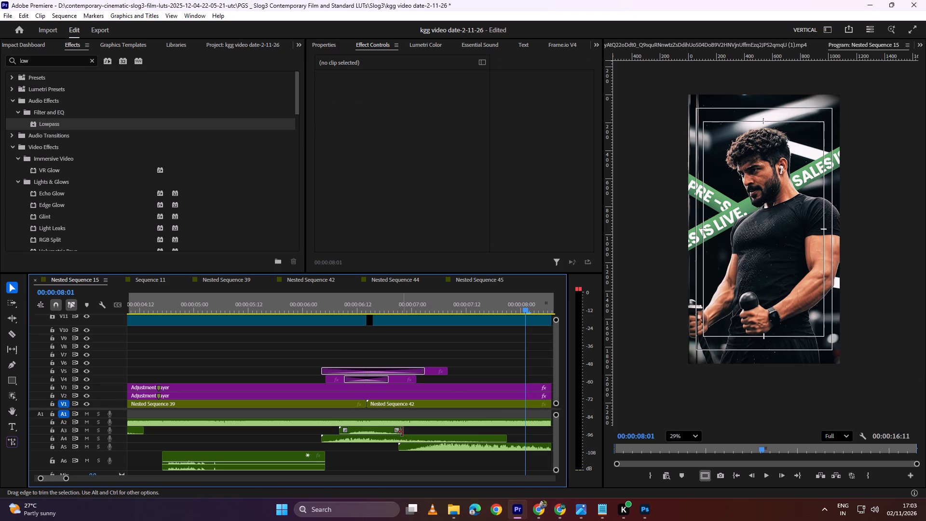
{"action": "left_click_drag", "start_coordinate": [403, 432], "coordinate": [500, 418]}
Set the level of Pixel_Zoom_03.wav on A3 to 7.4 dB and play the transition into Nested Sequence 42.
{"action": "left_click", "coordinate": [414, 430]}
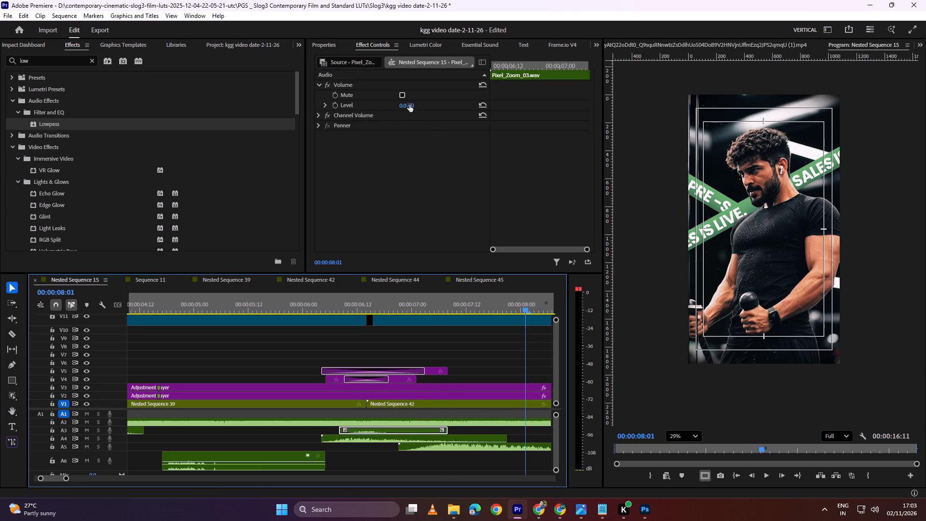
{"action": "left_click_drag", "start_coordinate": [408, 104], "coordinate": [428, 108]}
{"action": "left_click_drag", "start_coordinate": [388, 303], "coordinate": [327, 314]}
{"action": "key", "text": "space"}
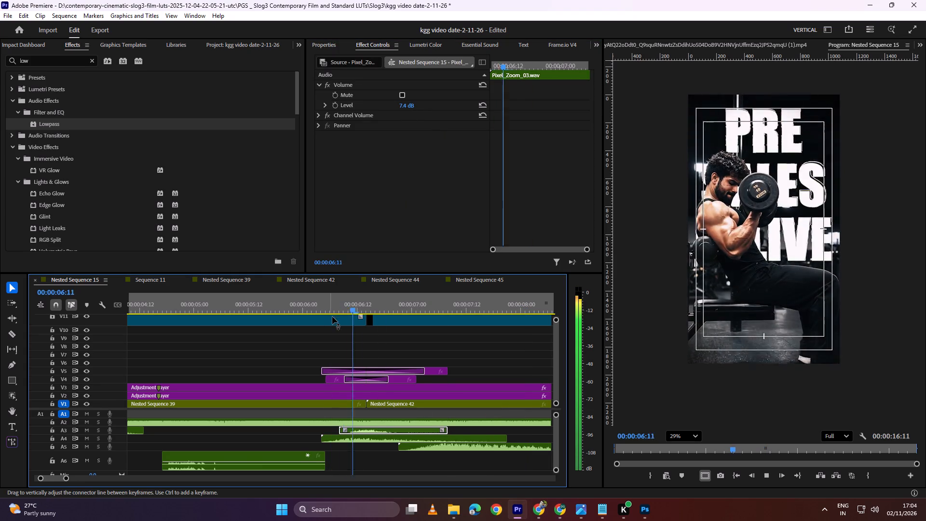
{"action": "key", "text": "space"}
Select Distortion_Power_Zoom_02.wav on A4 and play the sequence from 00:00:07:17 to 00:00:12:14 to check the sound.
{"action": "left_click", "coordinate": [394, 440]}
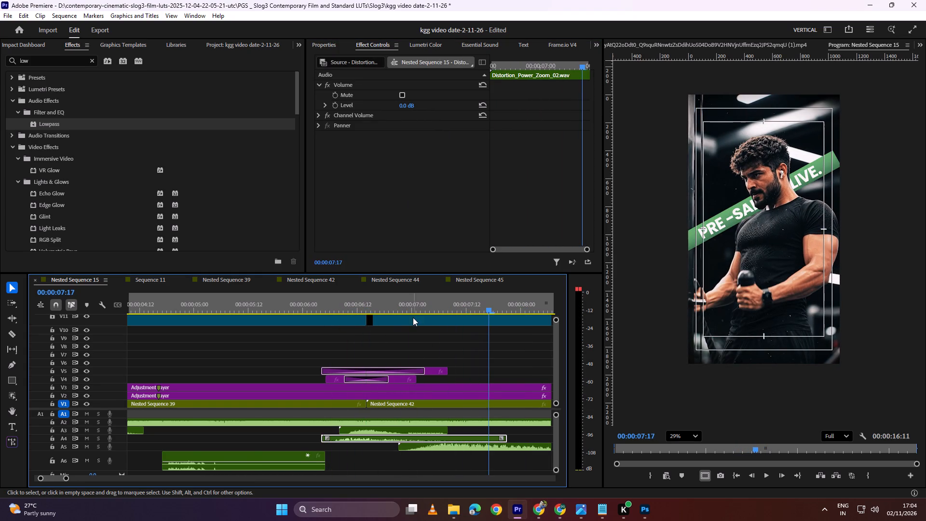
{"action": "key", "text": "space"}
{"action": "scroll", "coordinate": [388, 380], "scroll_direction": "down", "scroll_amount": 14}
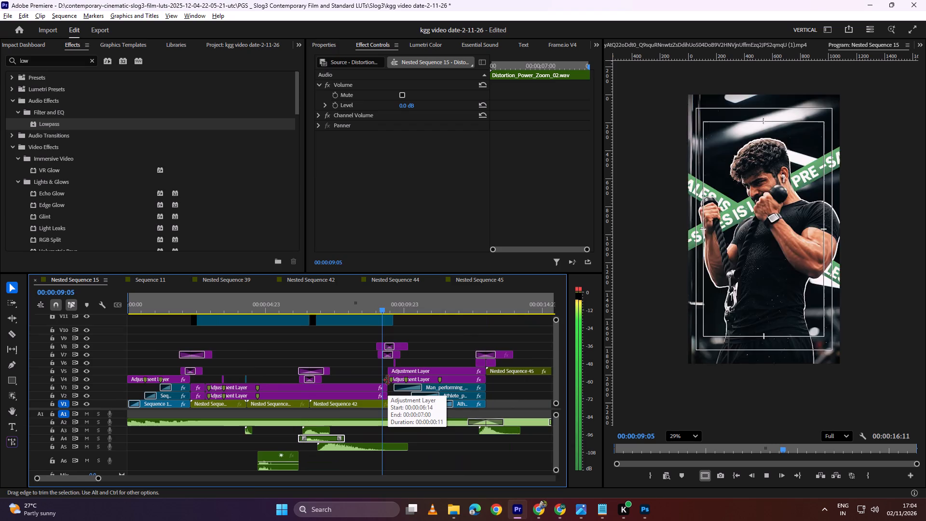
{"action": "scroll", "coordinate": [388, 380], "scroll_direction": "down", "scroll_amount": 3}
{"action": "scroll", "coordinate": [377, 383], "scroll_direction": "down", "scroll_amount": 3, "text": "alt"}
{"action": "scroll", "coordinate": [297, 390], "scroll_direction": "up", "scroll_amount": 10, "text": "alt"}
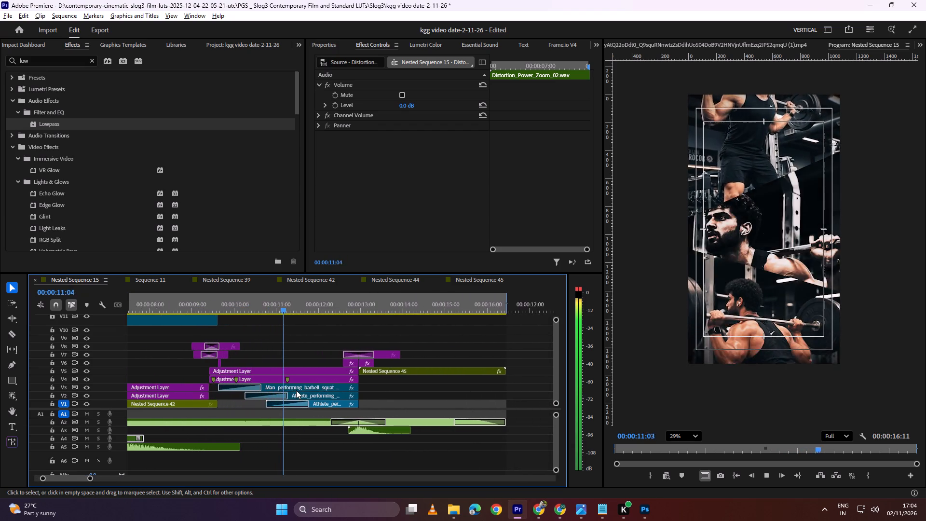
{"action": "scroll", "coordinate": [296, 390], "scroll_direction": "up", "scroll_amount": 6, "text": "alt"}
{"action": "scroll", "coordinate": [352, 382], "scroll_direction": "up", "scroll_amount": 4}
{"action": "key", "text": "space"}
Replay the transition from Nested Sequence 39 to Nested Sequence 42, up to 00:00:08:10.
{"action": "scroll", "coordinate": [336, 366], "scroll_direction": "down", "scroll_amount": 5, "text": "alt"}
{"action": "scroll", "coordinate": [294, 372], "scroll_direction": "up", "scroll_amount": 3}
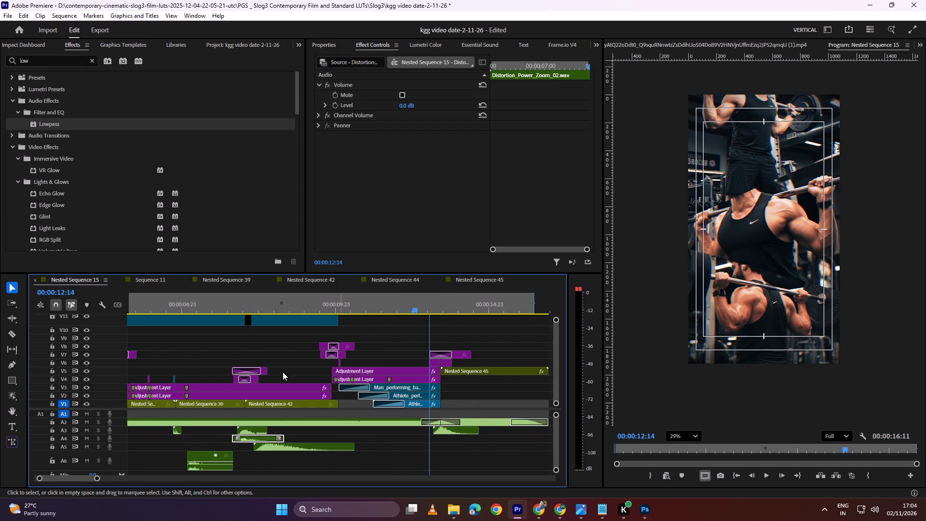
{"action": "scroll", "coordinate": [283, 372], "scroll_direction": "up", "scroll_amount": 2}
{"action": "left_click_drag", "start_coordinate": [336, 303], "coordinate": [292, 316]}
{"action": "key", "text": "space"}
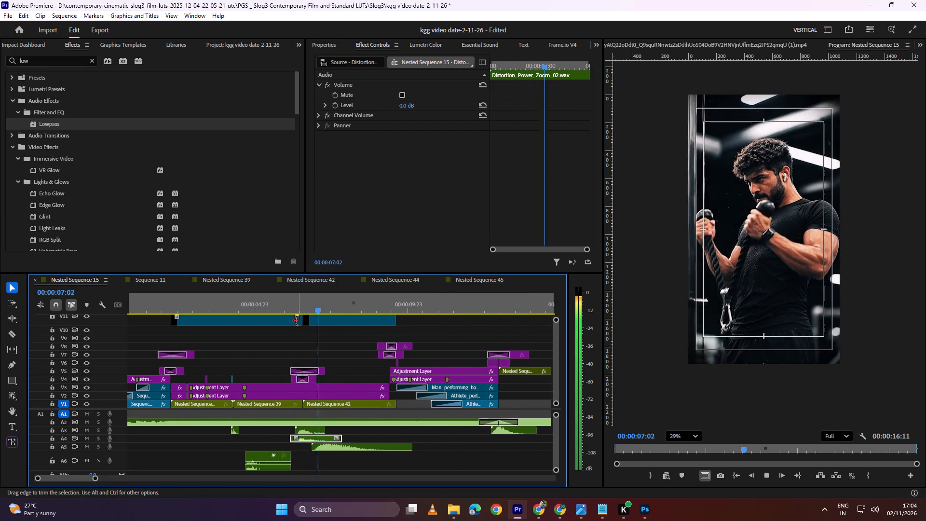
{"action": "key", "text": "space"}
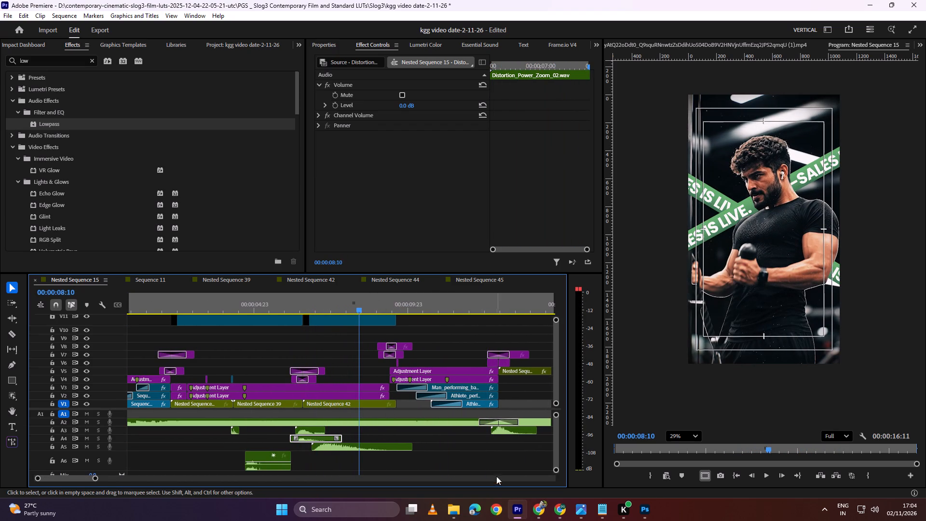
In File Explorer, search New Volume (D:) for "sound" and open the drive-download folder inside the sound effect folder.
{"action": "left_click", "coordinate": [448, 513]}
{"action": "left_click", "coordinate": [402, 474]}
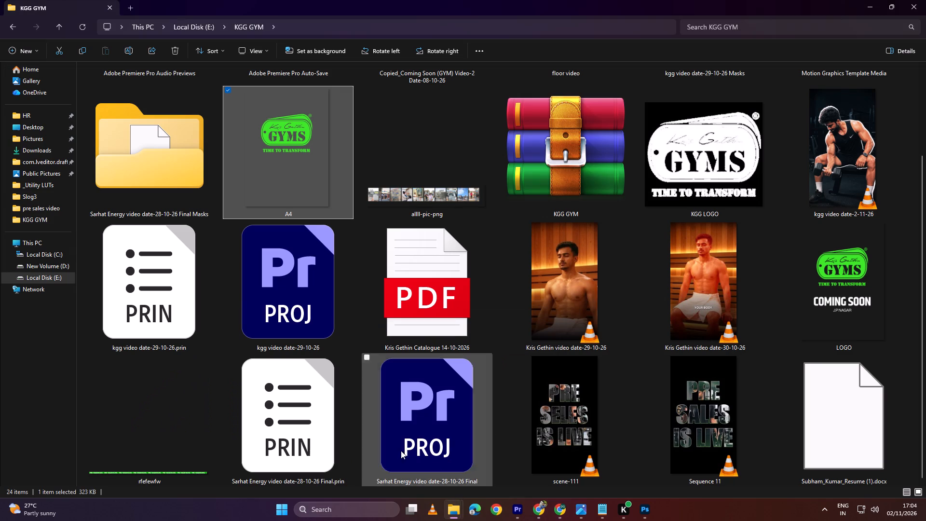
{"action": "left_click", "coordinate": [754, 19]}
{"action": "left_click", "coordinate": [735, 26]}
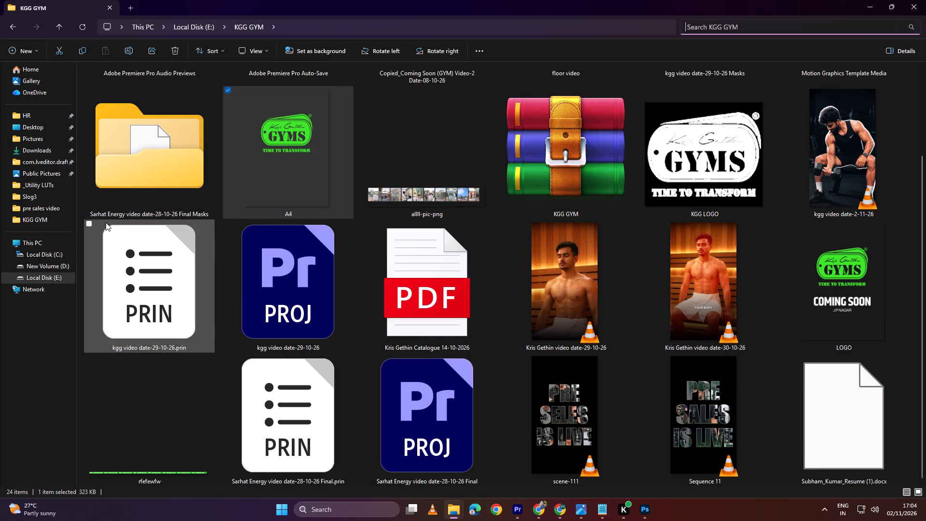
{"action": "left_click", "coordinate": [40, 264]}
{"action": "left_click", "coordinate": [798, 29]}
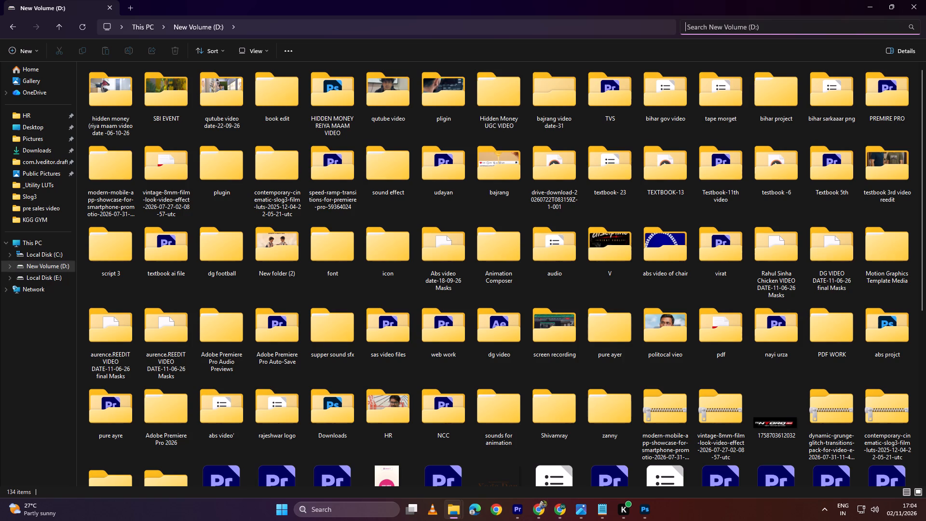
{"action": "type", "text": "sound"}
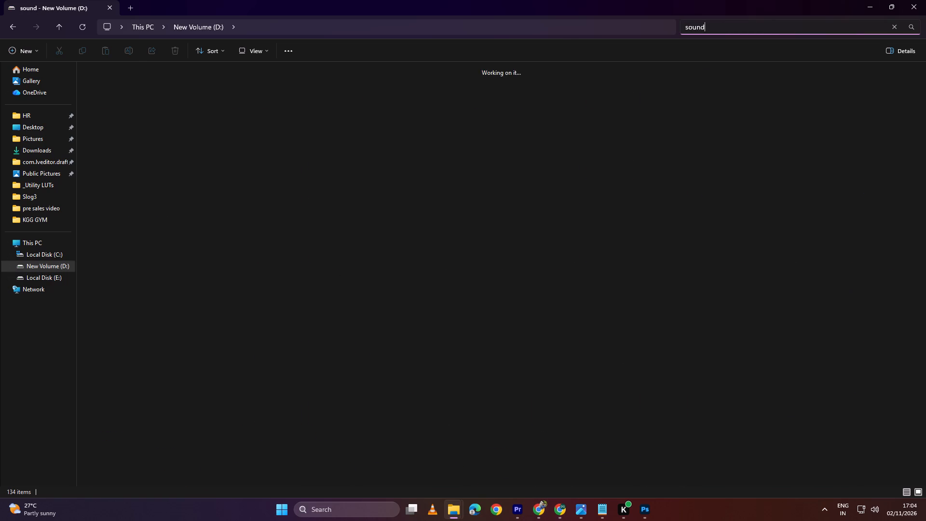
{"action": "double_click", "coordinate": [115, 92]}
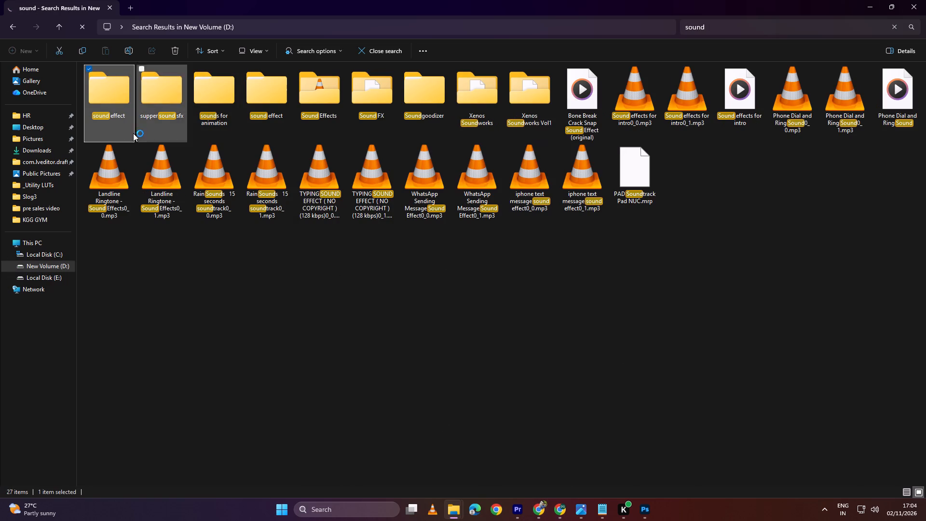
{"action": "double_click", "coordinate": [114, 95]}
{"action": "double_click", "coordinate": [174, 84]}
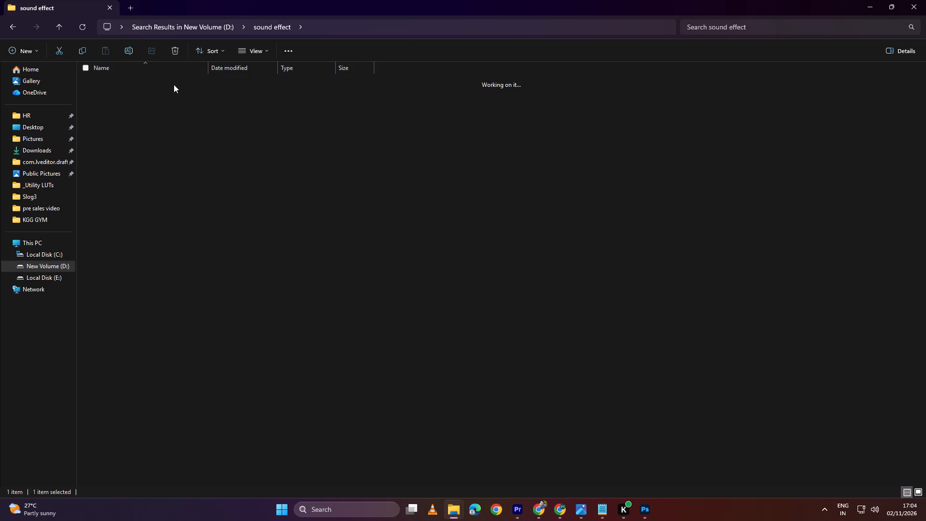
{"action": "scroll", "coordinate": [169, 383], "scroll_direction": "down", "scroll_amount": 4}
Audition the Crisp sounds numbered 52 to 59 one at a time, replaying Crisp (59) at the end.
{"action": "double_click", "coordinate": [123, 475]}
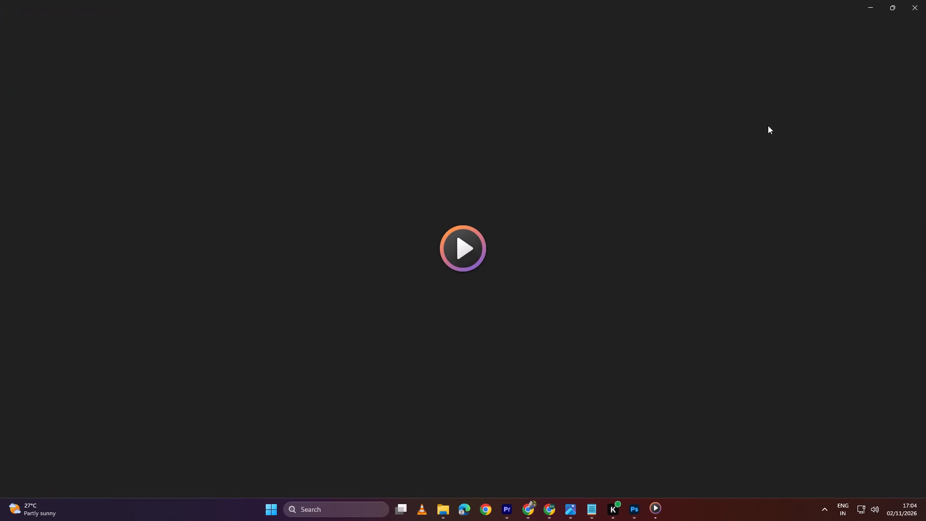
{"action": "left_click", "coordinate": [922, 11]}
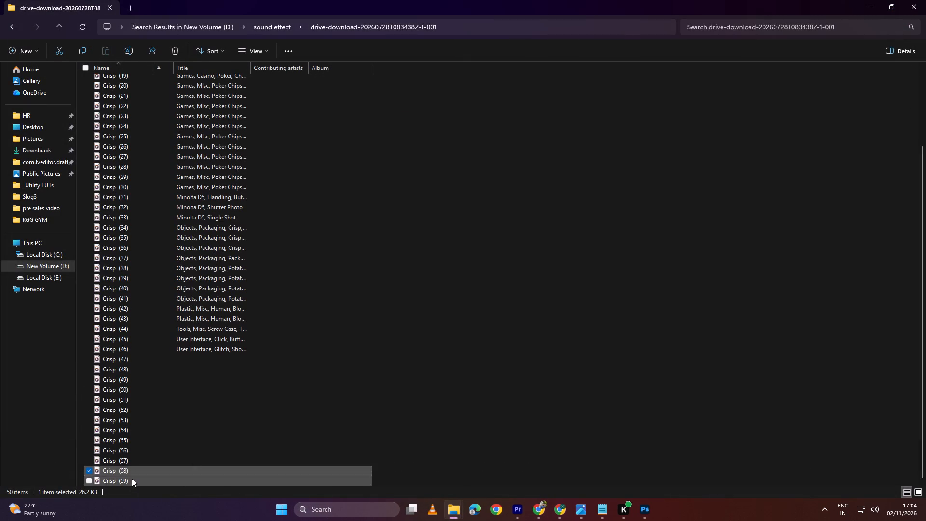
{"action": "double_click", "coordinate": [132, 479]}
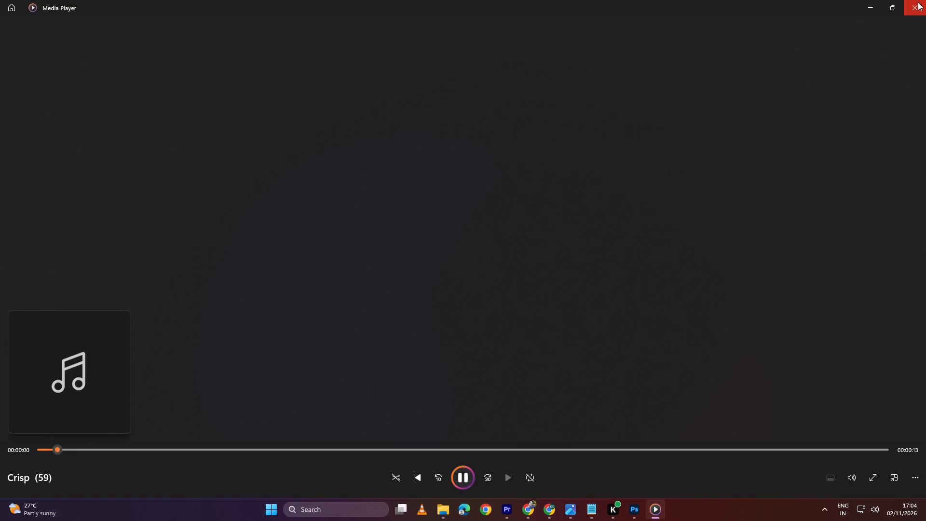
{"action": "left_click", "coordinate": [918, 2]}
{"action": "double_click", "coordinate": [147, 464]}
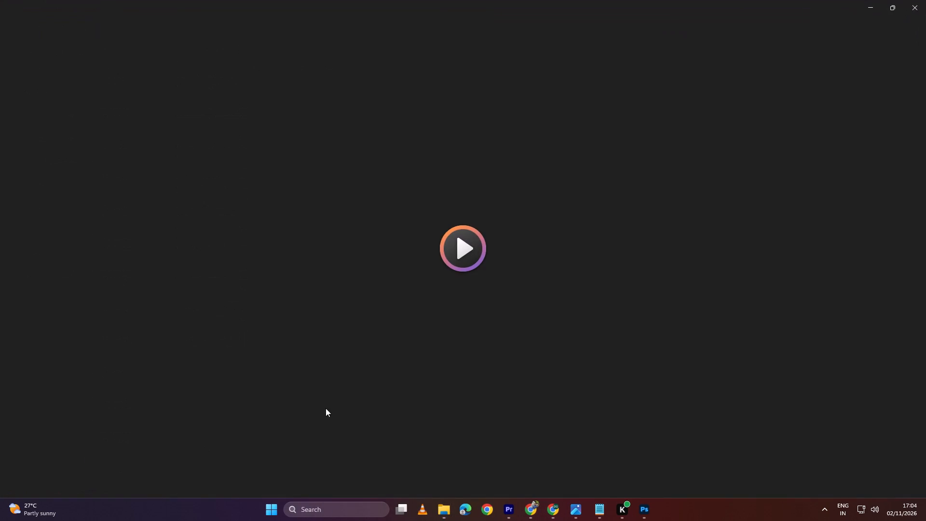
{"action": "left_click_drag", "start_coordinate": [921, 3], "coordinate": [917, 6]}
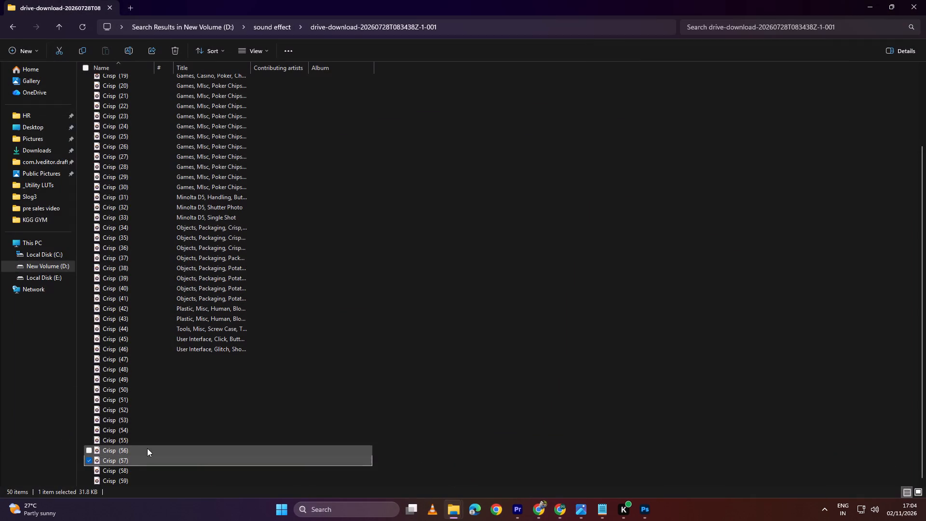
{"action": "double_click", "coordinate": [142, 450]}
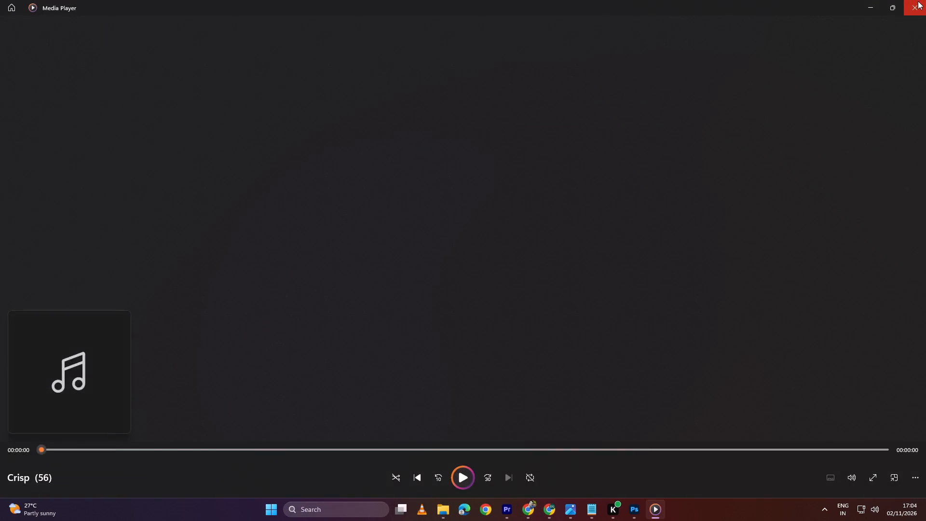
{"action": "left_click", "coordinate": [918, 1]}
{"action": "double_click", "coordinate": [169, 444]}
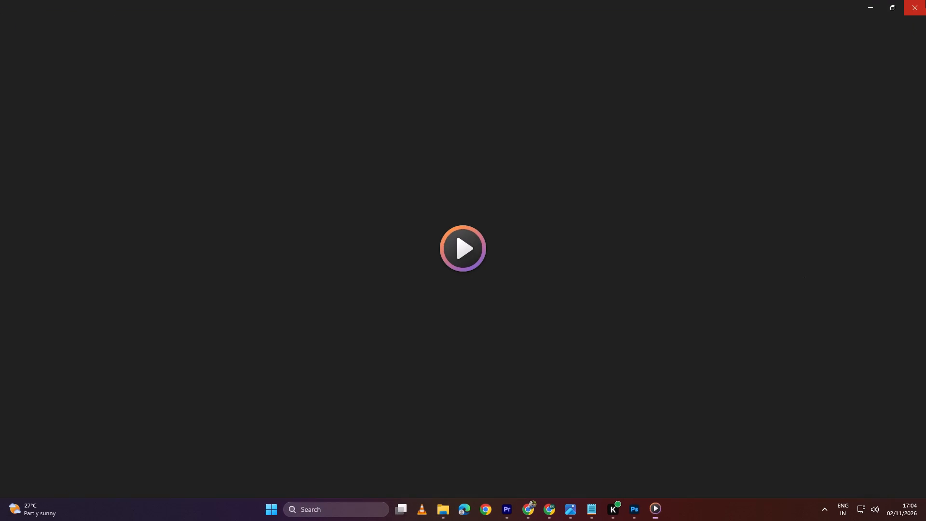
{"action": "left_click_drag", "start_coordinate": [917, 0], "coordinate": [915, 4]}
{"action": "double_click", "coordinate": [147, 432]}
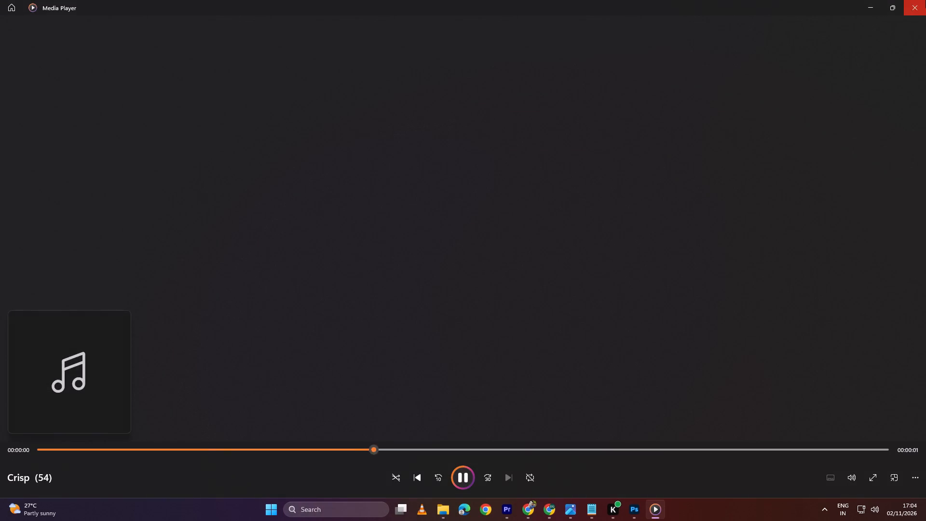
{"action": "left_click", "coordinate": [925, 0]}
{"action": "double_click", "coordinate": [130, 414]}
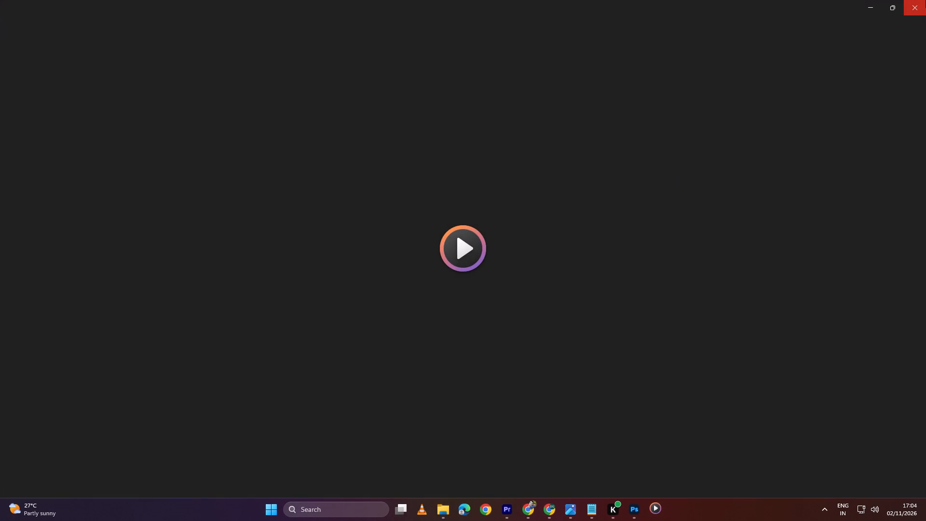
{"action": "left_click", "coordinate": [918, 0]}
{"action": "double_click", "coordinate": [114, 424]}
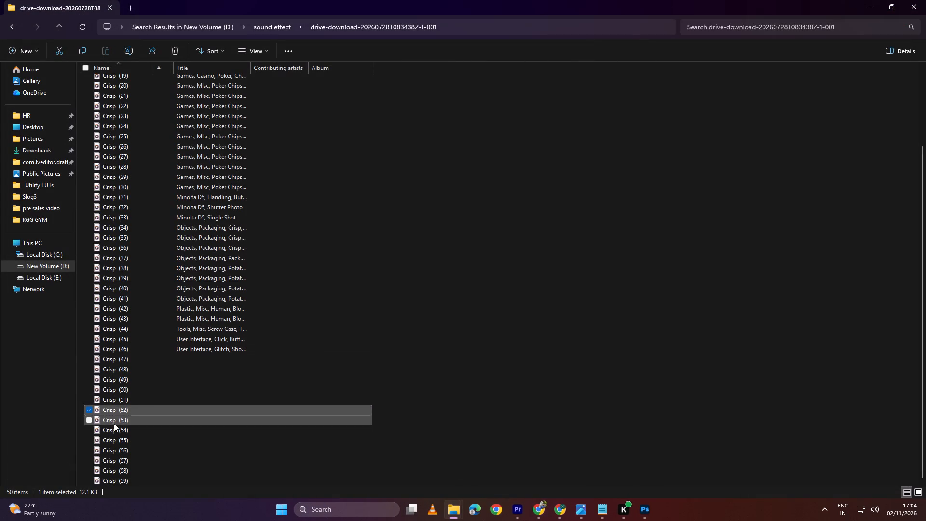
{"action": "left_click_drag", "start_coordinate": [919, 2], "coordinate": [910, 13]}
{"action": "scroll", "coordinate": [206, 476], "scroll_direction": "down", "scroll_amount": 4}
{"action": "double_click", "coordinate": [153, 486]}
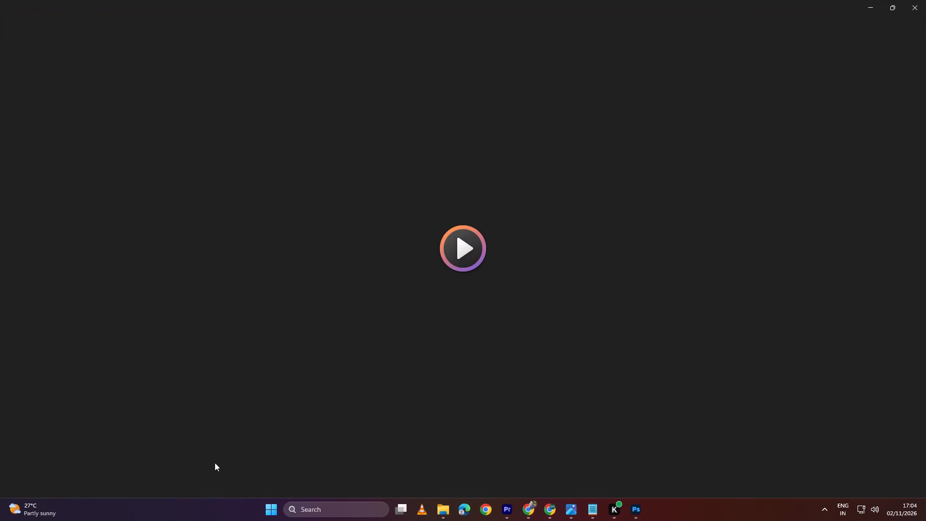
{"action": "left_click", "coordinate": [925, 0]}
Add Crisp (59) to track A6 of Nested Sequence 15 in Premiere Pro at about 00:00:08:10 and play the preceding transition up to 00:00:07:20.
{"action": "left_click_drag", "start_coordinate": [141, 483], "coordinate": [557, 512]}
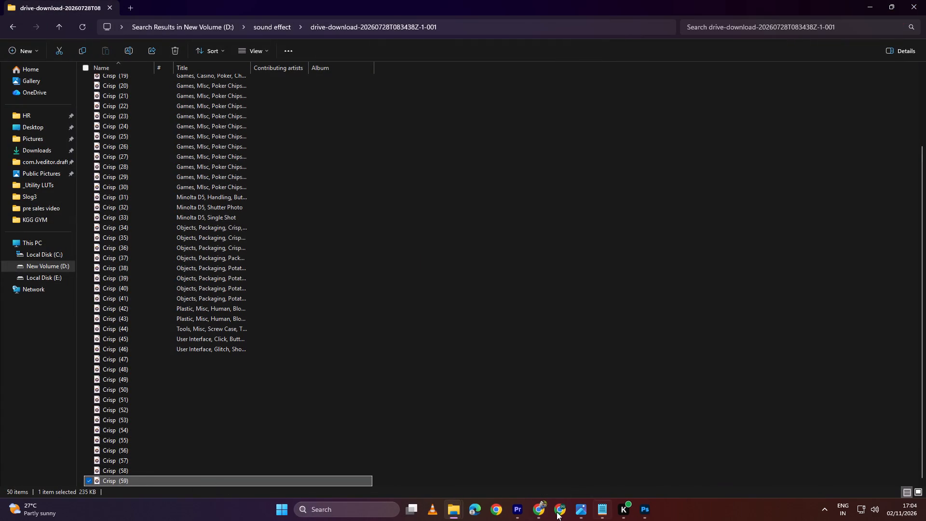
{"action": "left_click_drag", "start_coordinate": [557, 512], "coordinate": [361, 460]}
{"action": "scroll", "coordinate": [376, 455], "scroll_direction": "down", "scroll_amount": 6, "text": "alt"}
{"action": "key", "text": "space"}
{"action": "key", "text": "space"}
{"action": "scroll", "coordinate": [278, 377], "scroll_direction": "up", "scroll_amount": 11, "text": "alt"}
{"action": "left_click_drag", "start_coordinate": [325, 306], "coordinate": [254, 315]}
{"action": "key", "text": "space"}
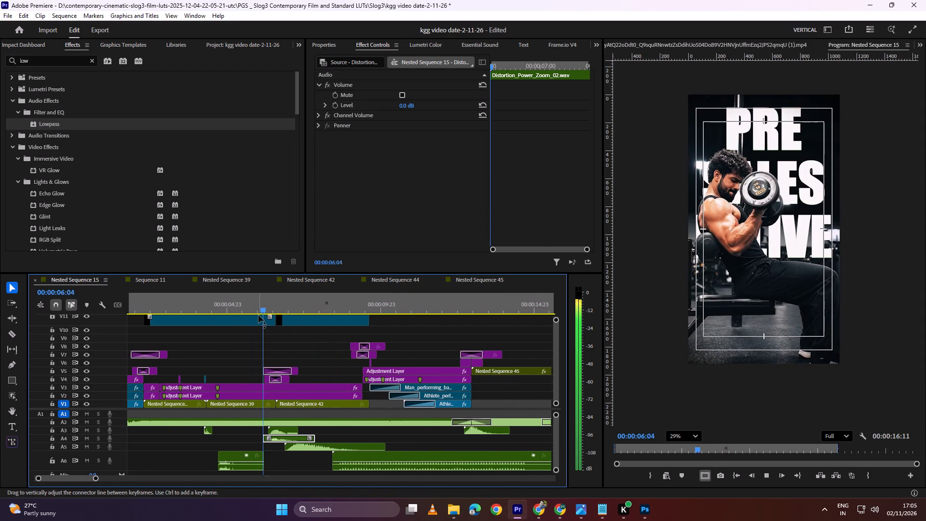
{"action": "key", "text": "space"}
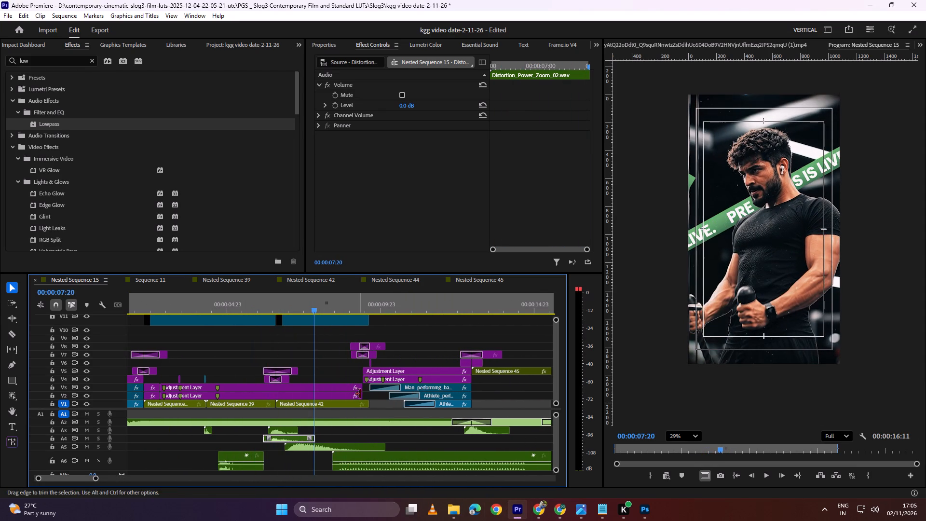
Move the Crisp (59).mp3 clip on A6 to start at about 00:00:07:09 and play through to 00:00:09:09.
{"action": "left_click_drag", "start_coordinate": [360, 454], "coordinate": [326, 454]}
{"action": "left_click_drag", "start_coordinate": [321, 307], "coordinate": [293, 307]}
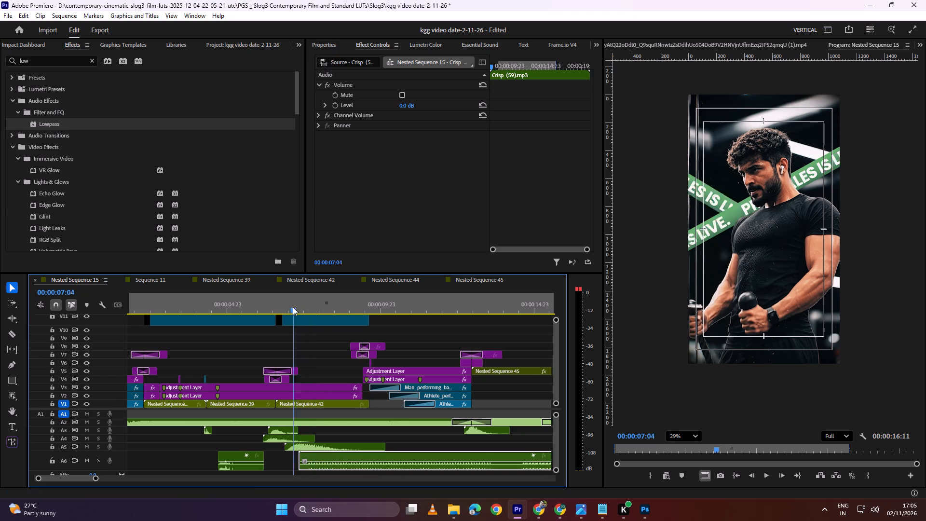
{"action": "left_click_drag", "start_coordinate": [293, 307], "coordinate": [292, 307]}
{"action": "key", "text": "space"}
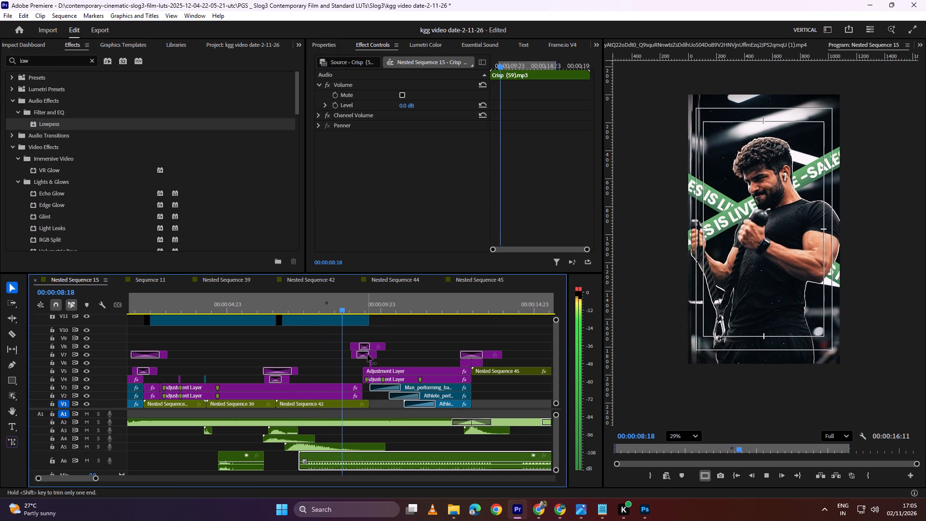
{"action": "key", "text": "space"}
Cut Crisp (59).mp3 on A6 at about 00:00:09:11 and delete the part after the cut.
{"action": "key", "text": "c"}
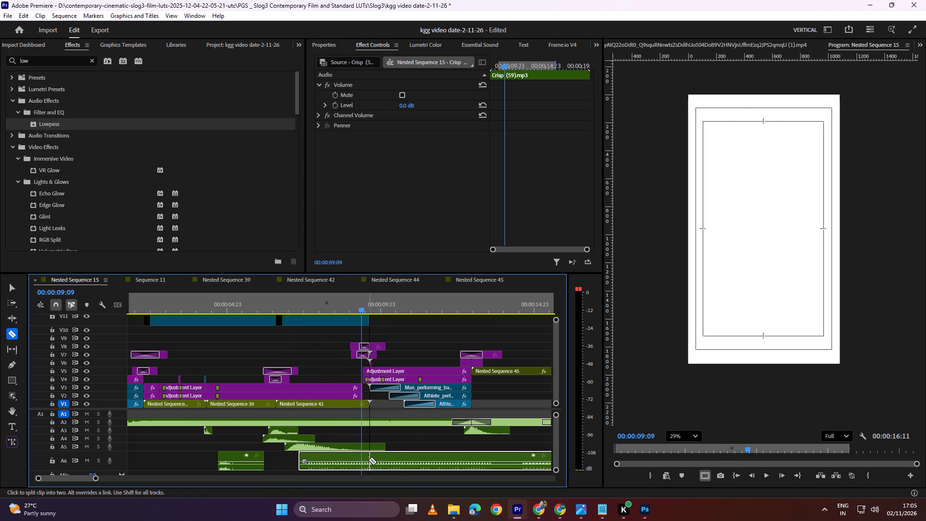
{"action": "left_click", "coordinate": [367, 460]}
{"action": "key", "text": "v"}
{"action": "left_click", "coordinate": [379, 459]}
{"action": "key", "text": "BackSpace"}
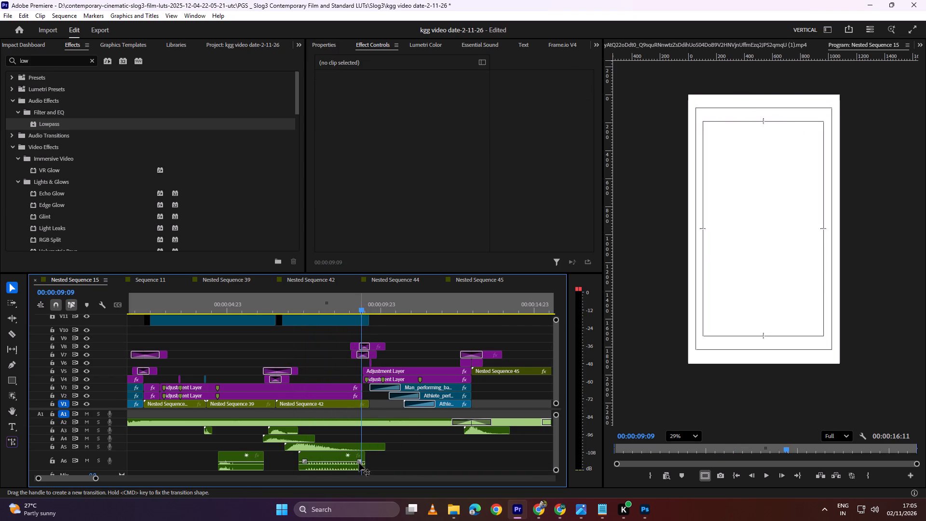
Add a fade-out of about 1 second and a fade-in of about 0.8 seconds to the trimmed Crisp (59).mp3 clip on A6.
{"action": "left_click_drag", "start_coordinate": [357, 461], "coordinate": [335, 461]}
{"action": "left_click_drag", "start_coordinate": [306, 461], "coordinate": [325, 458]}
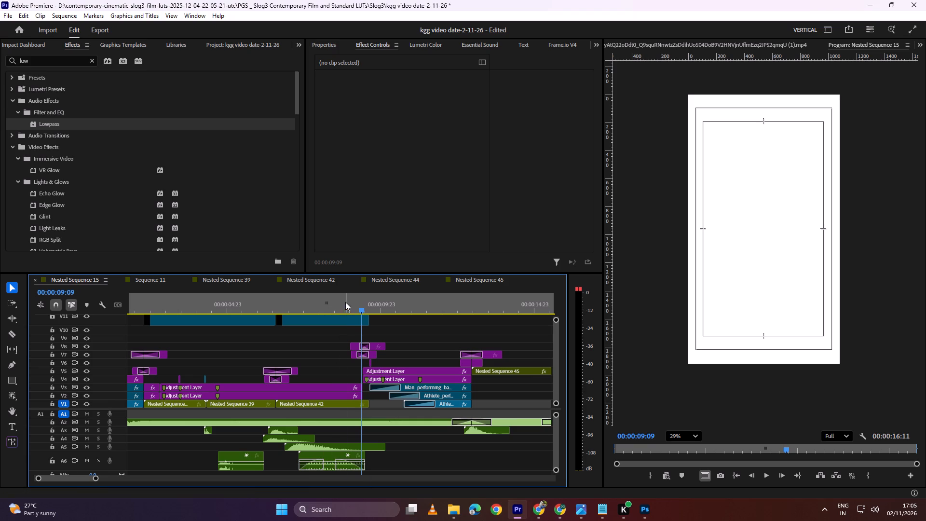
Play the sequence from about 00:00:06:14 to 00:00:15:13 to check the faded sound and the closing section.
{"action": "left_click_drag", "start_coordinate": [345, 302], "coordinate": [275, 317]}
{"action": "key", "text": "space"}
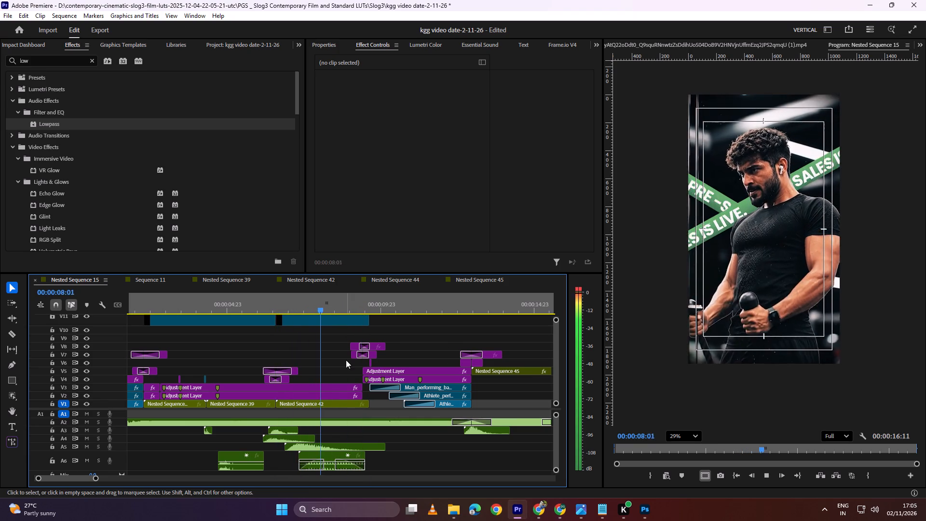
{"action": "scroll", "coordinate": [373, 391], "scroll_direction": "down", "scroll_amount": 9, "text": "alt"}
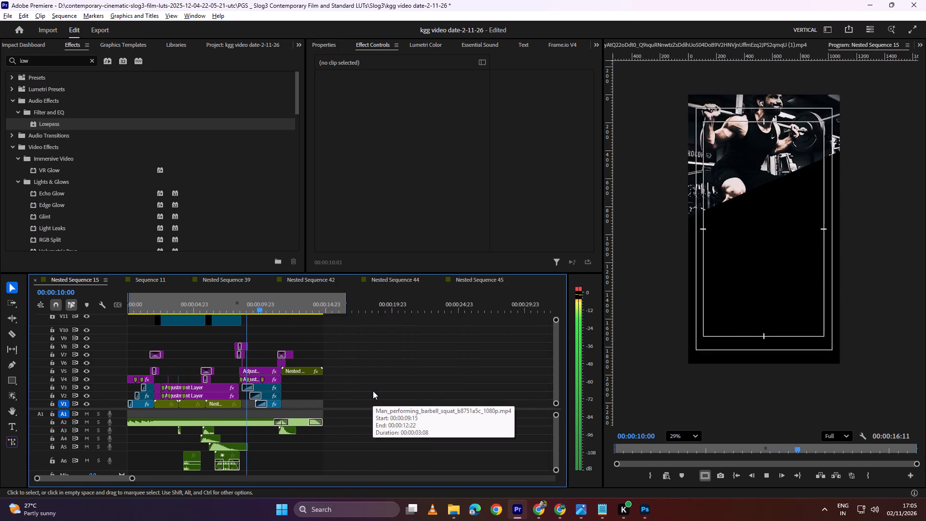
{"action": "scroll", "coordinate": [267, 396], "scroll_direction": "up", "scroll_amount": 9, "text": "alt"}
{"action": "scroll", "coordinate": [267, 396], "scroll_direction": "up", "scroll_amount": 4}
{"action": "scroll", "coordinate": [318, 386], "scroll_direction": "up", "scroll_amount": 4}
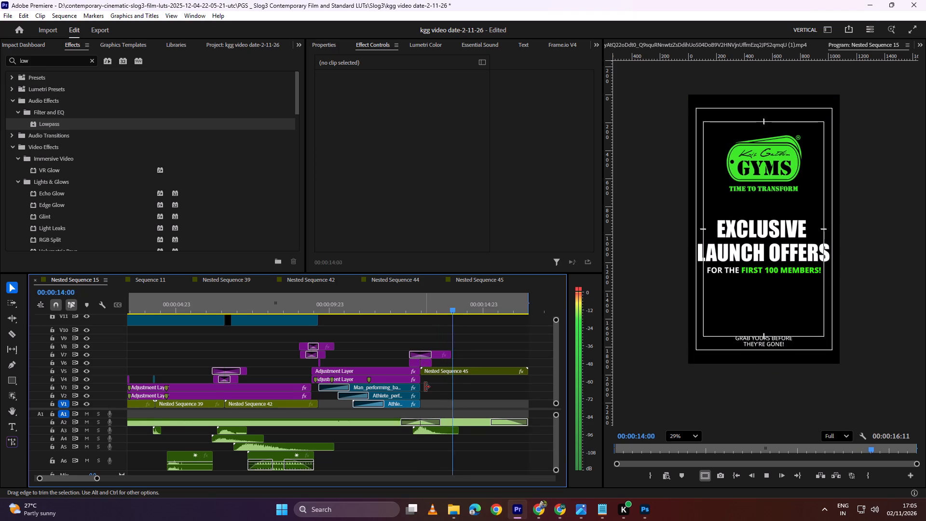
{"action": "scroll", "coordinate": [425, 387], "scroll_direction": "down", "scroll_amount": 6, "text": "alt"}
{"action": "key", "text": "space"}
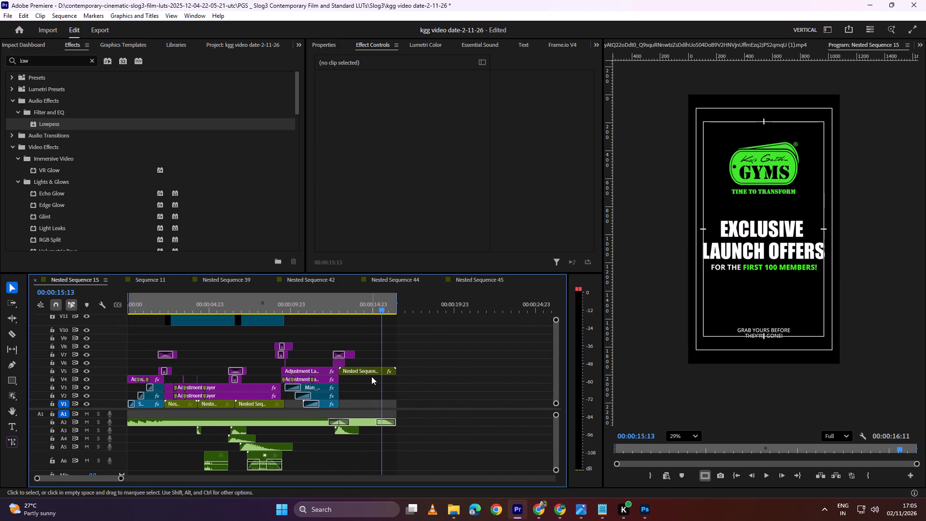
Set Shrink (%/s) to 2.0% in the Motion Controls of Nested Sequence 45 on V5.
{"action": "left_click", "coordinate": [371, 376]}
{"action": "left_click", "coordinate": [372, 370]}
{"action": "scroll", "coordinate": [385, 204], "scroll_direction": "down", "scroll_amount": 20}
{"action": "scroll", "coordinate": [385, 204], "scroll_direction": "down", "scroll_amount": 3}
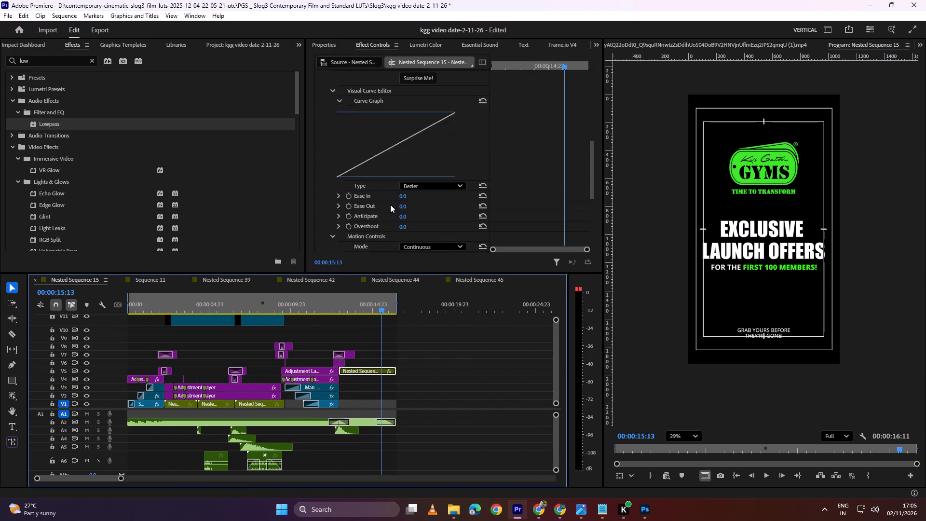
{"action": "scroll", "coordinate": [390, 205], "scroll_direction": "down", "scroll_amount": 8}
{"action": "left_click", "coordinate": [404, 200]}
{"action": "key", "text": "2"}
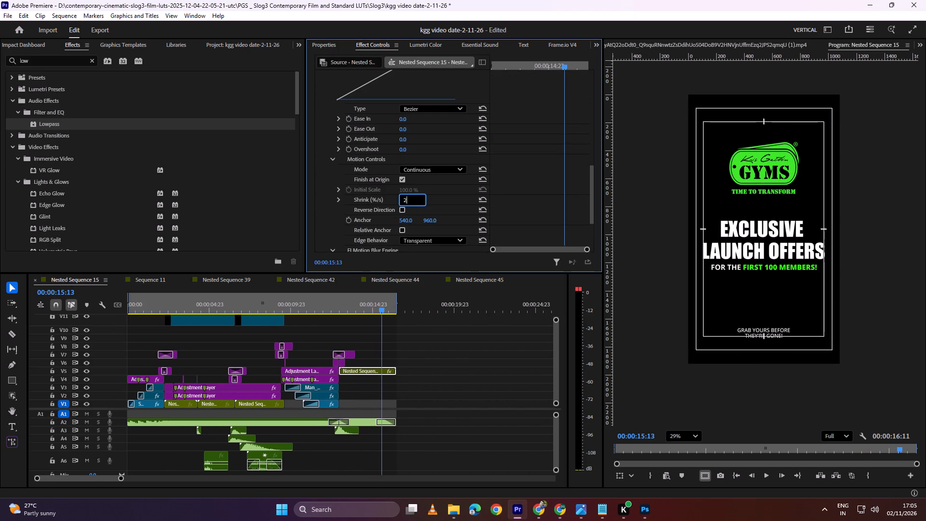
{"action": "key", "text": "Return"}
Play the sequence from about 00:00:11:02 through the launch offers end card to check its shrink motion.
{"action": "left_click_drag", "start_coordinate": [375, 296], "coordinate": [310, 312]}
{"action": "key", "text": "space"}
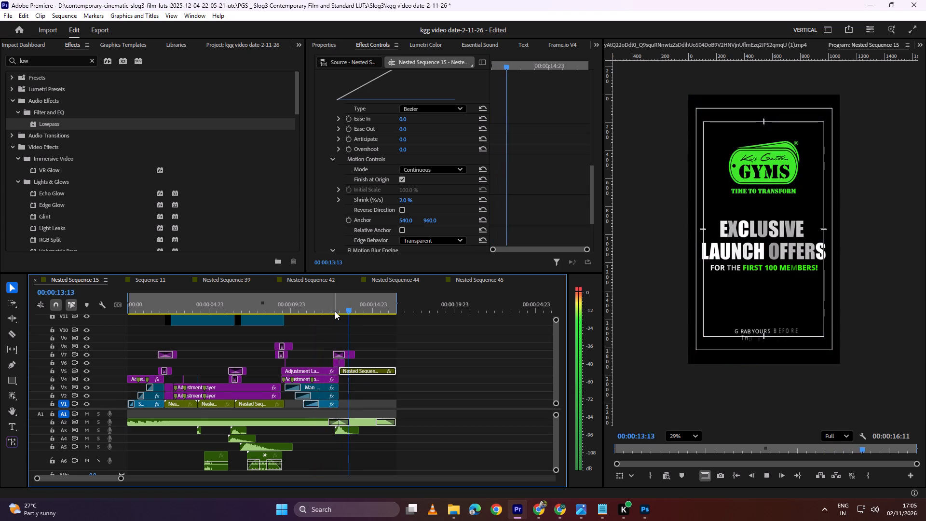
{"action": "scroll", "coordinate": [345, 328], "scroll_direction": "down", "scroll_amount": 2, "text": "alt"}
{"action": "scroll", "coordinate": [332, 333], "scroll_direction": "up", "scroll_amount": 4, "text": "alt"}
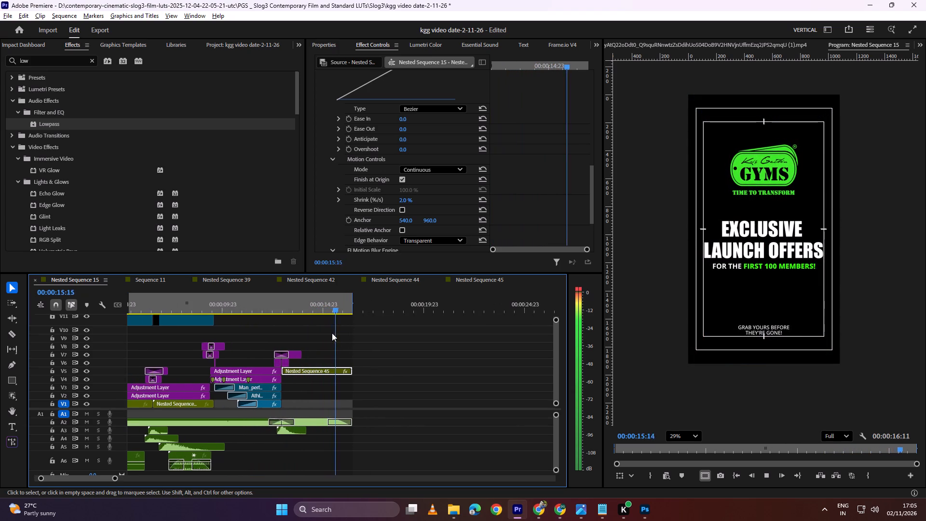
{"action": "scroll", "coordinate": [332, 333], "scroll_direction": "up", "scroll_amount": 9, "text": "alt"}
Play Nested Sequence 15 from the beginning up to 00:00:12:04 to review the full sound mix.
{"action": "key", "text": "space"}
{"action": "scroll", "coordinate": [236, 335], "scroll_direction": "down", "scroll_amount": 3, "text": "alt"}
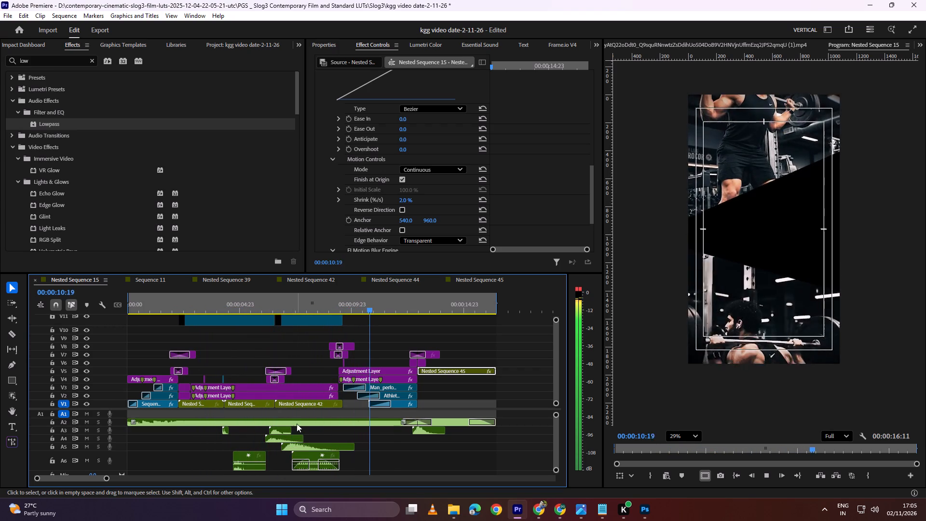
{"action": "key", "text": "space"}
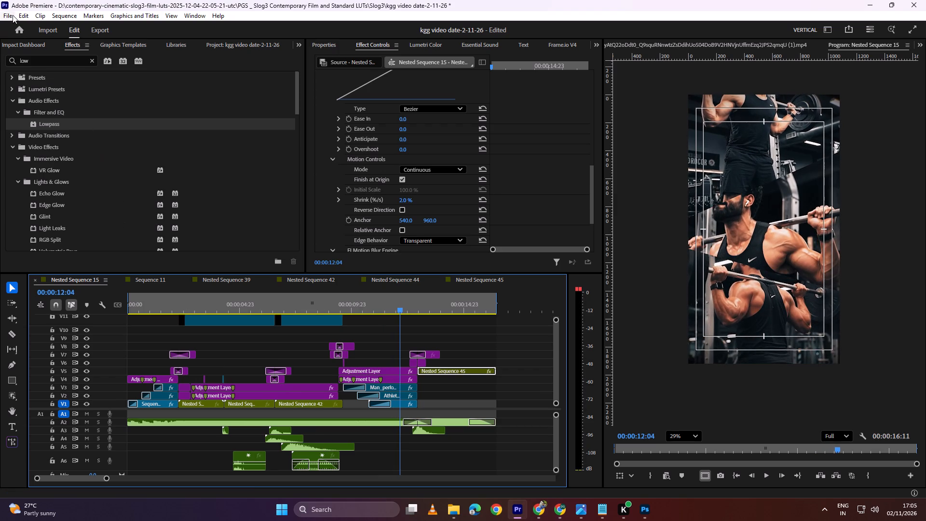
Set up a media export of Nested Sequence 15 named "Kris Gethin video date-02-11-26" in E:\KGG GYM, copying the file name before saving.
{"action": "left_click", "coordinate": [13, 15]}
{"action": "left_click", "coordinate": [53, 339]}
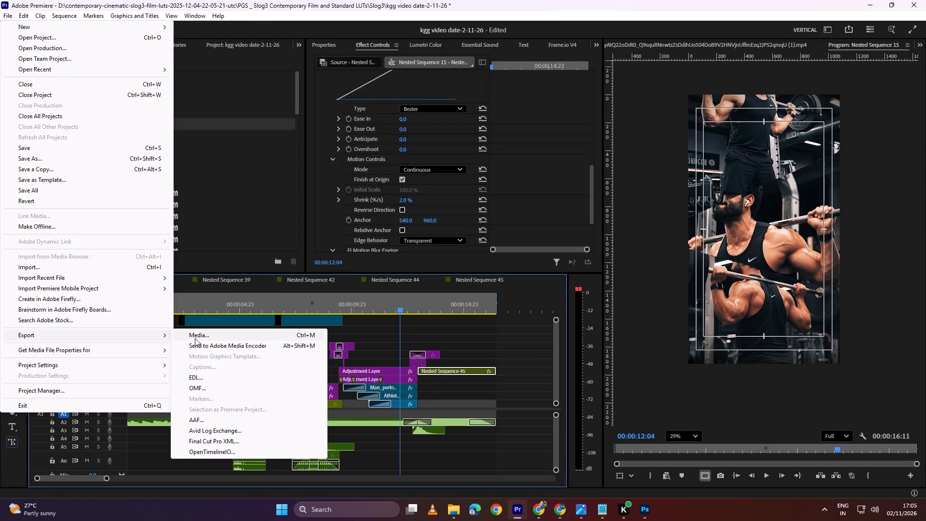
{"action": "left_click", "coordinate": [195, 338]}
{"action": "left_click", "coordinate": [241, 96]}
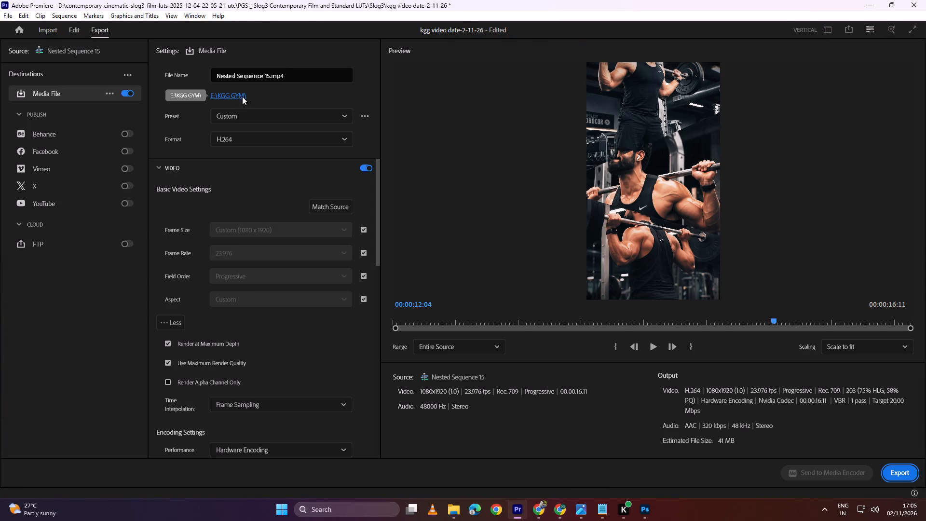
{"action": "scroll", "coordinate": [157, 150], "scroll_direction": "down", "scroll_amount": 4}
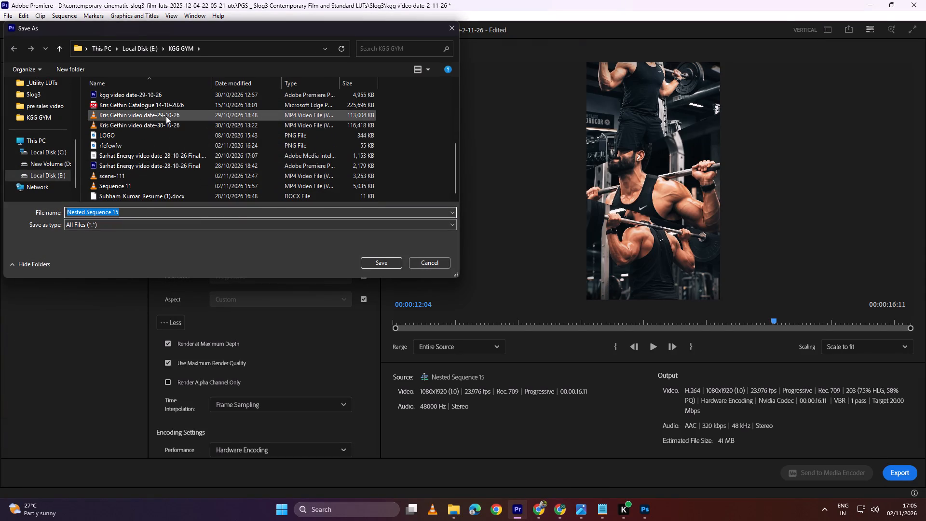
{"action": "left_click", "coordinate": [166, 116]}
{"action": "left_click", "coordinate": [130, 213]}
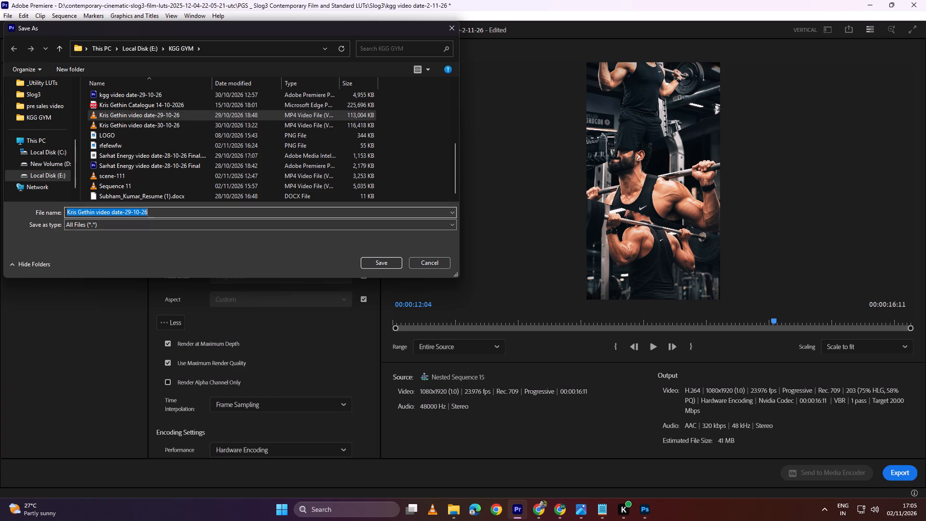
{"action": "left_click_drag", "start_coordinate": [125, 213], "coordinate": [130, 213]}
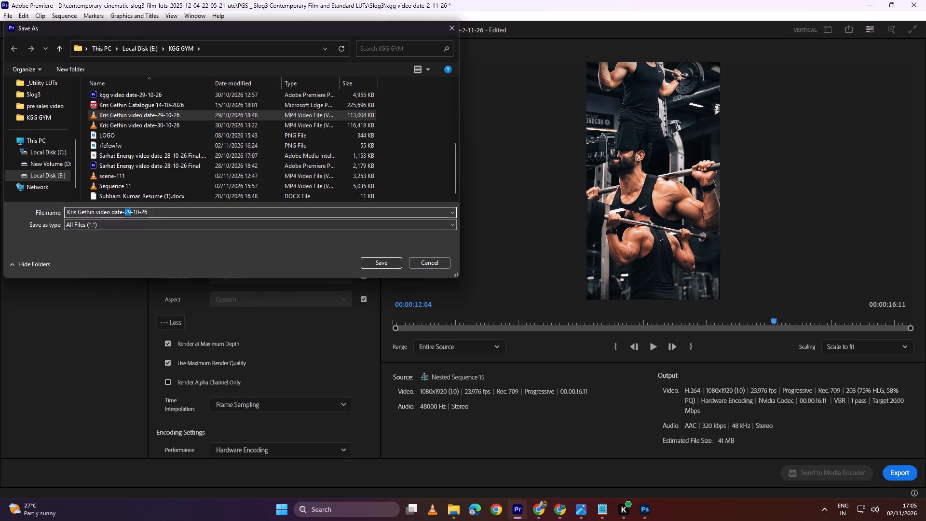
{"action": "type", "text": "02"}
{"action": "left_click", "coordinate": [138, 212]}
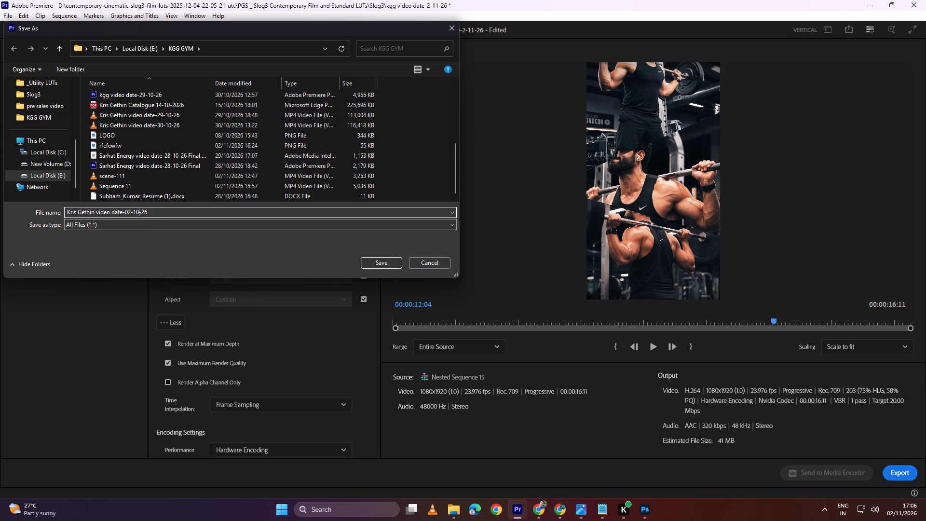
{"action": "key", "text": "BackSpace"}
{"action": "key", "text": "1"}
{"action": "left_click_drag", "start_coordinate": [163, 214], "coordinate": [27, 214]}
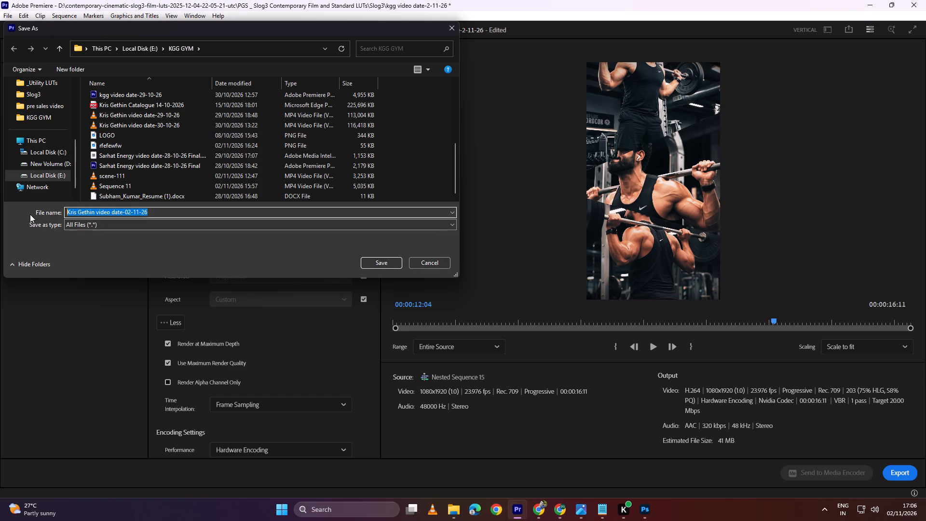
{"action": "key", "text": "ctrl+c"}
{"action": "left_click", "coordinate": [375, 266]}
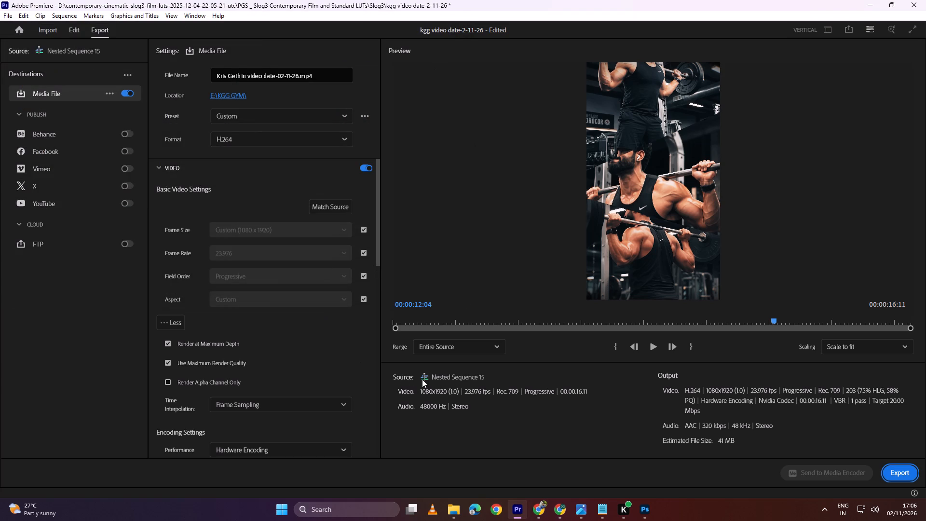
Export Nested Sequence 15 as an H.264 video over the entire source range with the current custom settings.
{"action": "scroll", "coordinate": [339, 372], "scroll_direction": "down", "scroll_amount": 2}
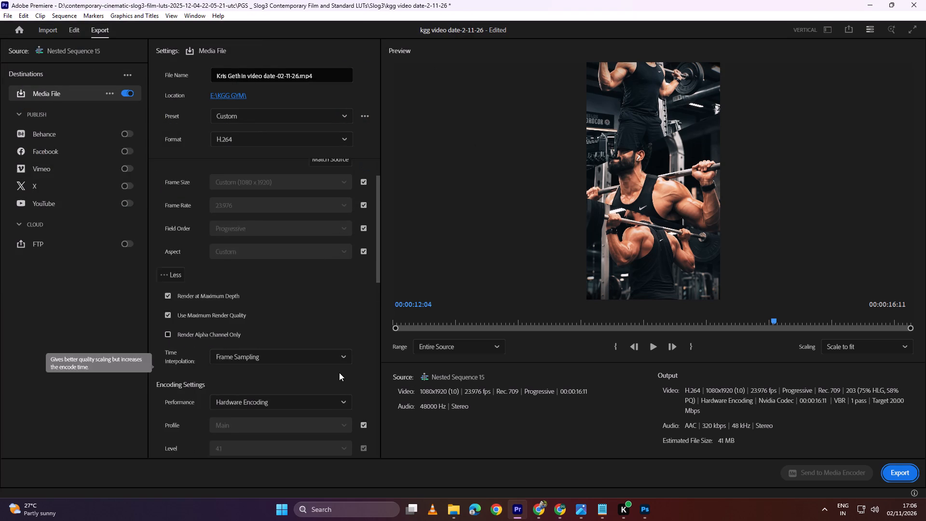
{"action": "left_click", "coordinate": [904, 475]}
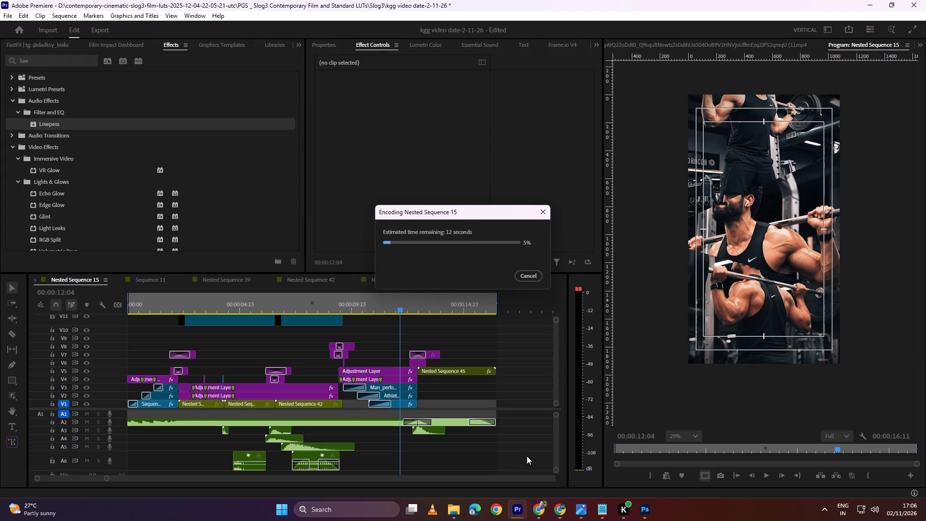
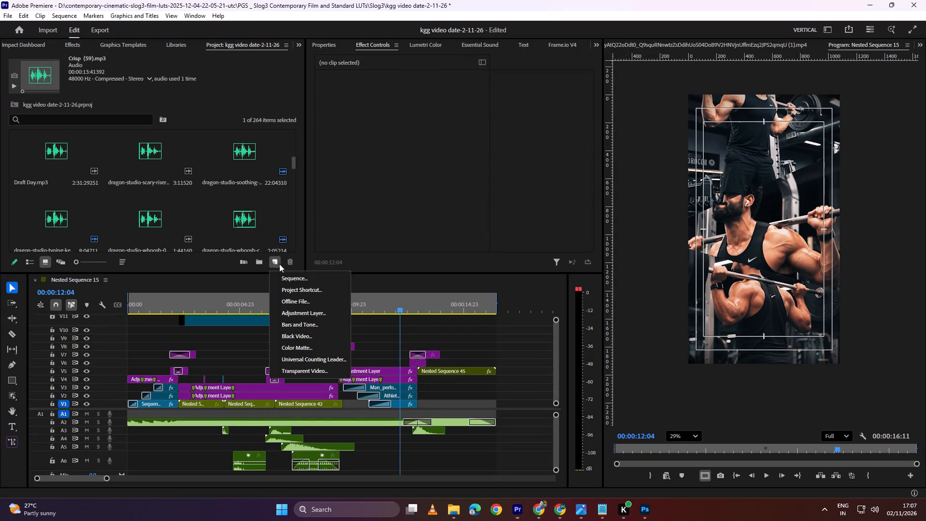
Create a new 1920 x 1080 sequence at 23.976 fps in the project.
{"action": "left_click", "coordinate": [287, 282]}
{"action": "left_click", "coordinate": [589, 428]}
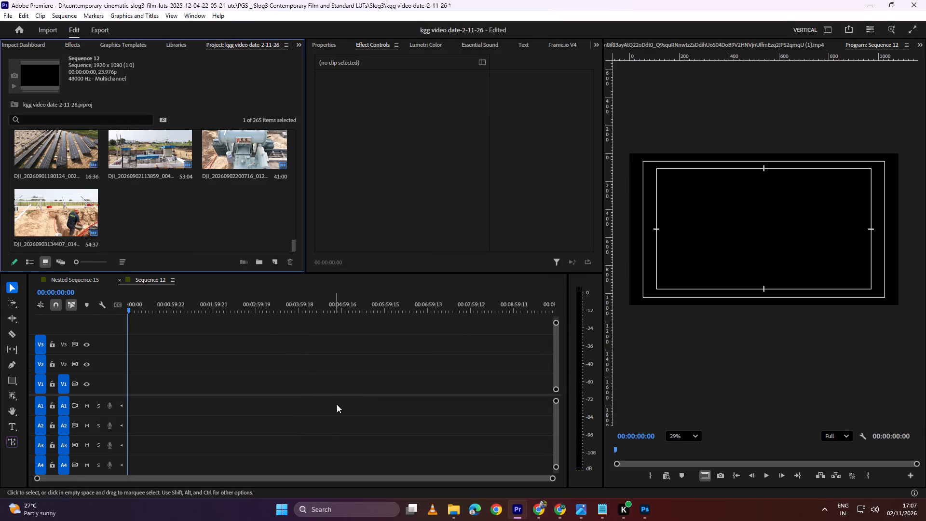
{"action": "left_click", "coordinate": [276, 382]}
Create a new bin at the project's root level, find it among the project items and open it.
{"action": "right_click", "coordinate": [259, 227]}
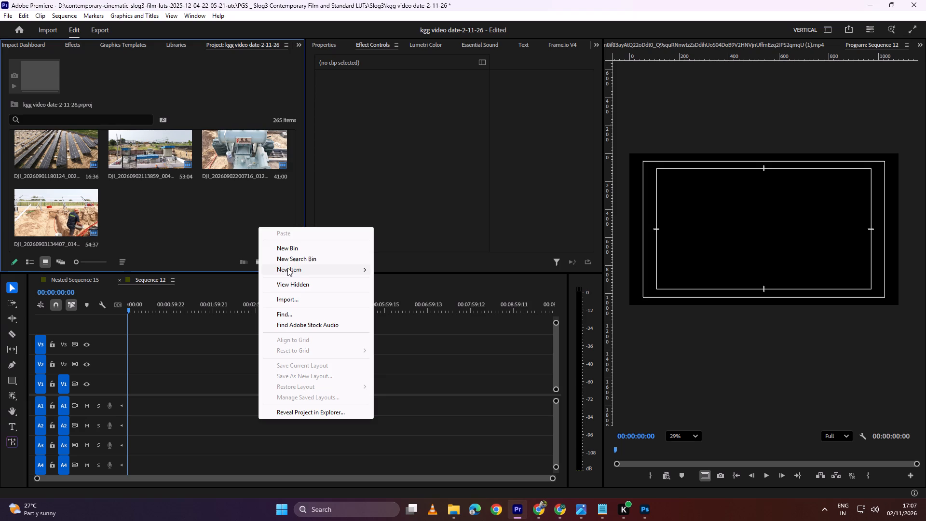
{"action": "left_click", "coordinate": [300, 247]}
{"action": "scroll", "coordinate": [214, 211], "scroll_direction": "up", "scroll_amount": 1}
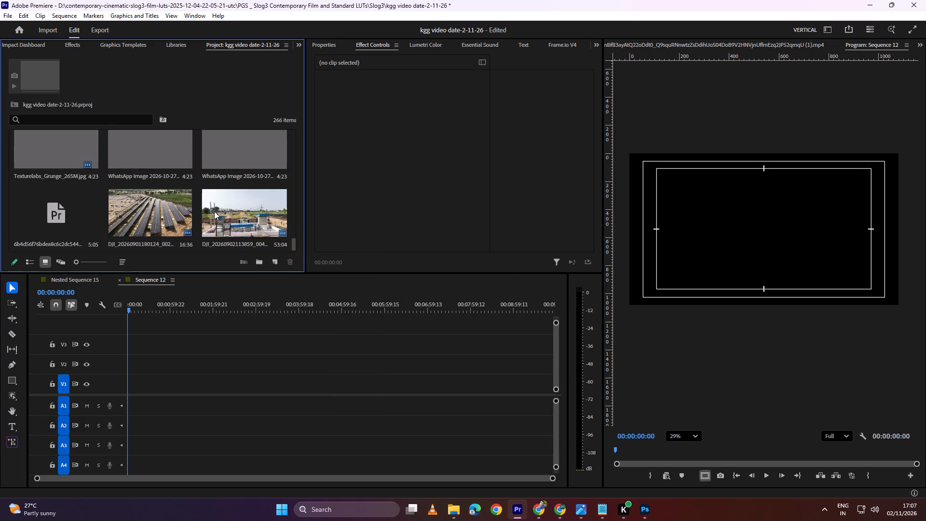
{"action": "scroll", "coordinate": [208, 169], "scroll_direction": "up", "scroll_amount": 13}
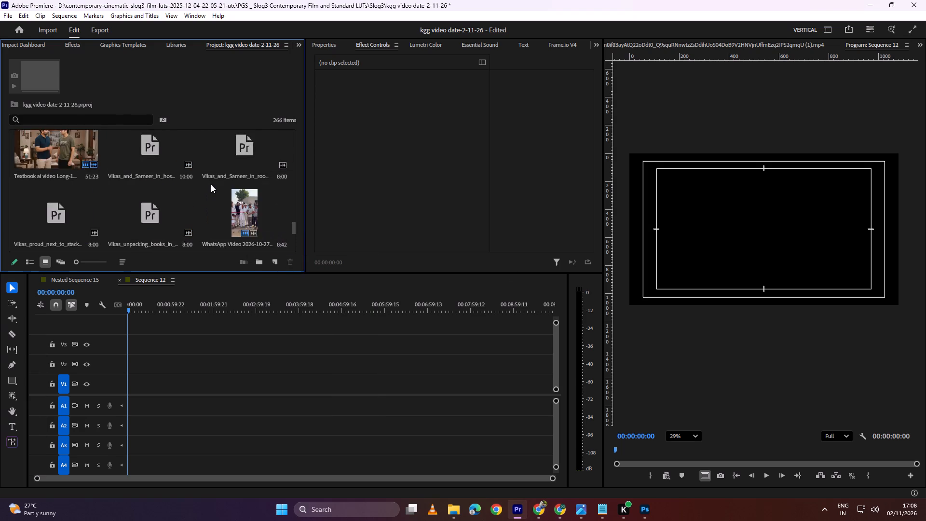
{"action": "scroll", "coordinate": [211, 184], "scroll_direction": "up", "scroll_amount": 20}
{"action": "scroll", "coordinate": [211, 184], "scroll_direction": "up", "scroll_amount": 16}
{"action": "scroll", "coordinate": [211, 184], "scroll_direction": "up", "scroll_amount": 6}
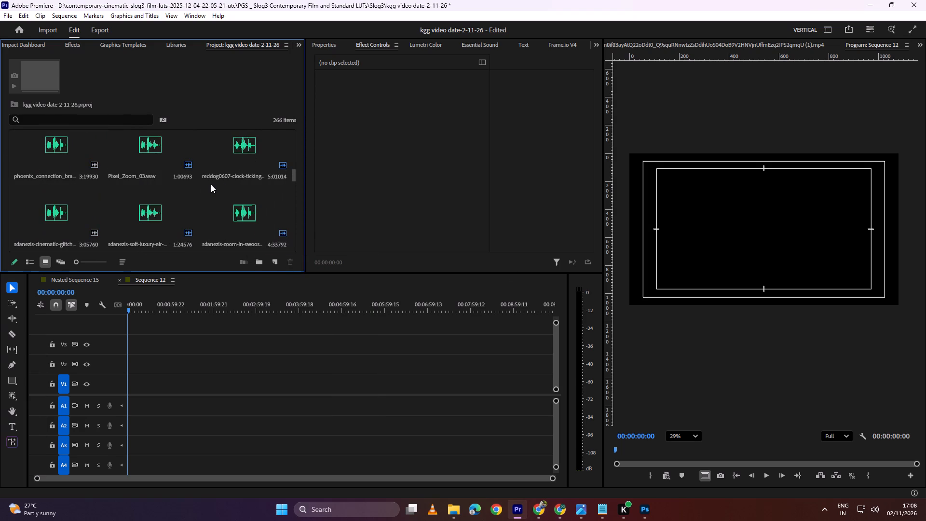
{"action": "scroll", "coordinate": [211, 184], "scroll_direction": "up", "scroll_amount": 20}
{"action": "scroll", "coordinate": [211, 184], "scroll_direction": "down", "scroll_amount": 5}
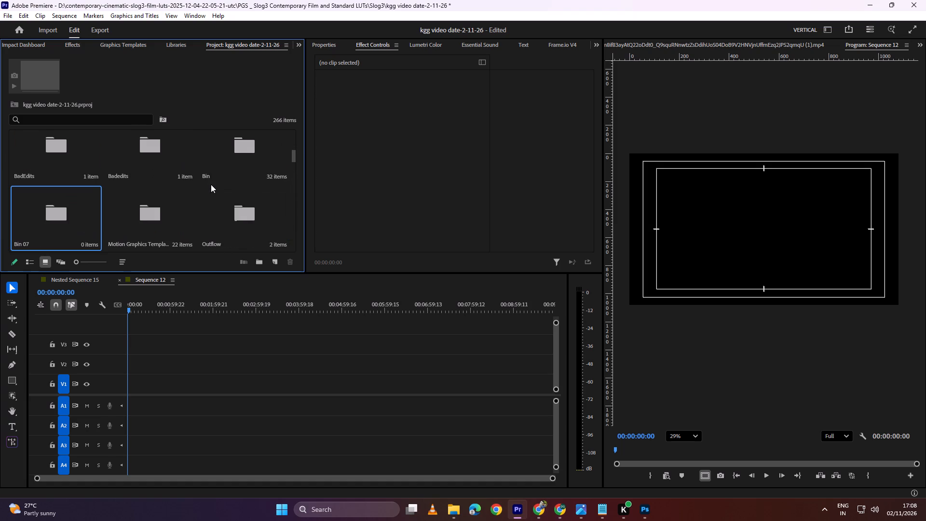
{"action": "double_click", "coordinate": [45, 225]}
{"action": "left_click", "coordinate": [154, 199]}
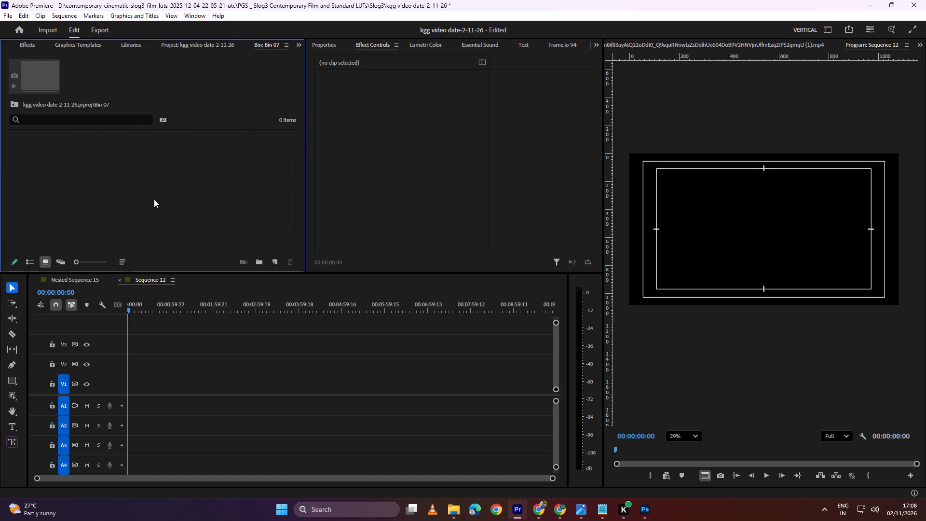
Import all clips and the wireless audio recording from E:\pre sales video into the new empty bin.
{"action": "double_click", "coordinate": [154, 199]}
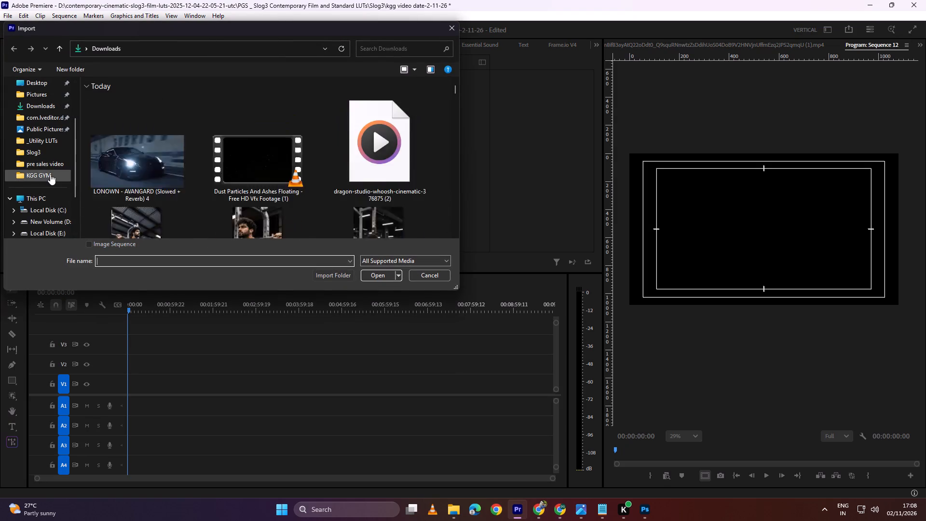
{"action": "left_click", "coordinate": [50, 174]}
{"action": "left_click", "coordinate": [53, 161]}
{"action": "scroll", "coordinate": [293, 189], "scroll_direction": "down", "scroll_amount": 1}
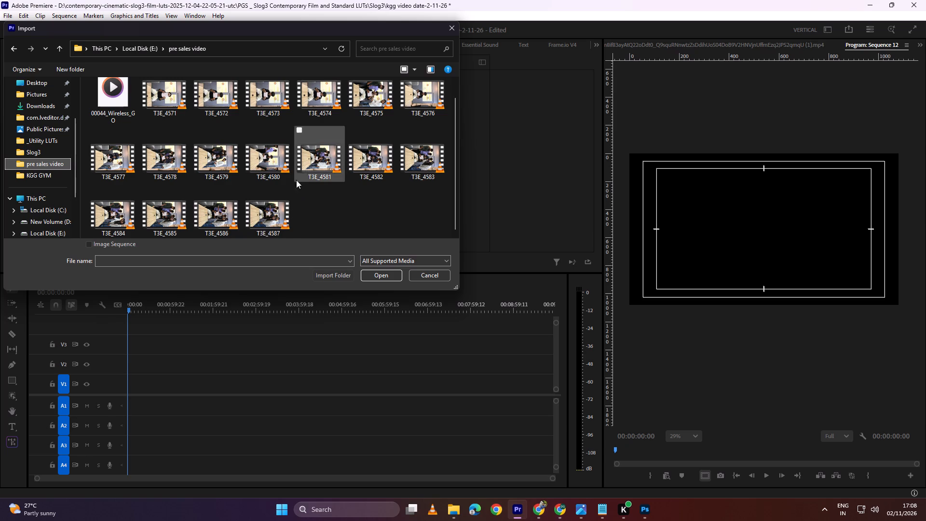
{"action": "key", "text": "ctrl+a"}
{"action": "left_click_drag", "start_coordinate": [173, 104], "coordinate": [186, 137]}
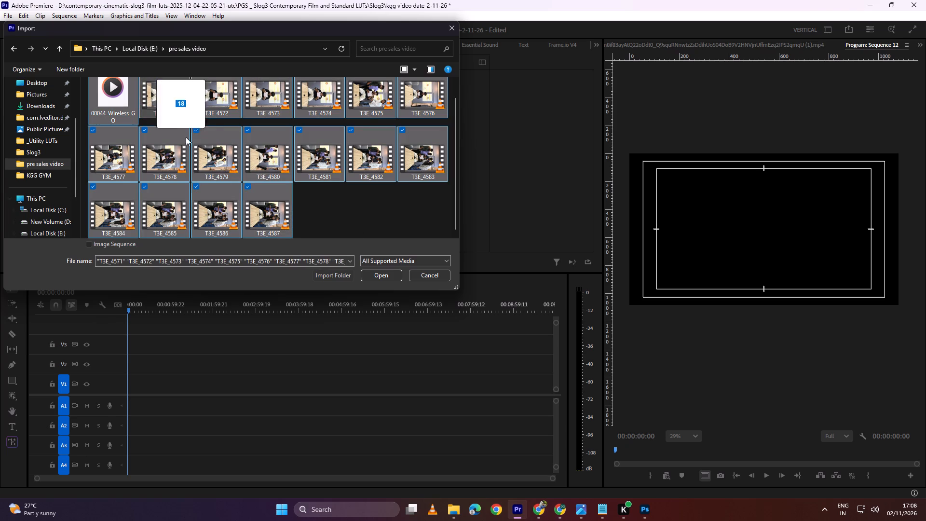
{"action": "left_click_drag", "start_coordinate": [186, 137], "coordinate": [148, 389]}
{"action": "left_click", "coordinate": [375, 271]}
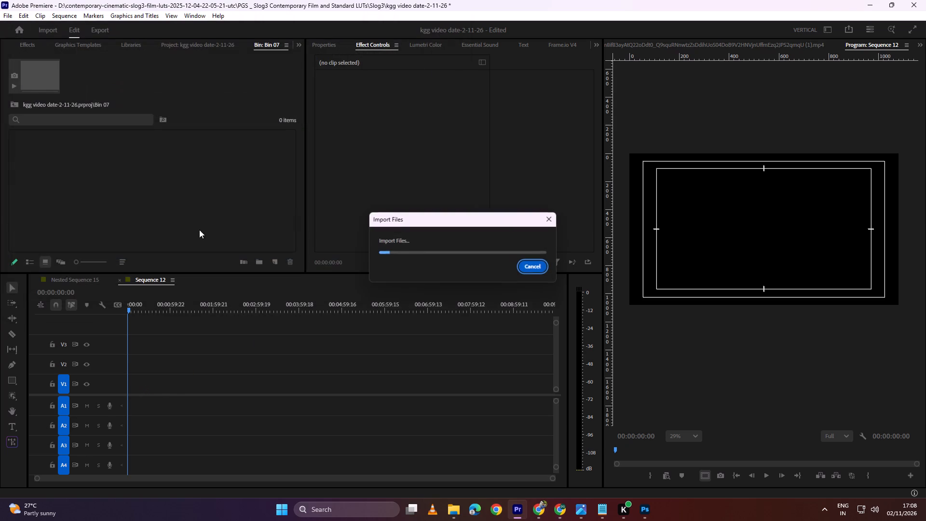
Place all the imported bin items at the start of the new sequence on V1 and A1.
{"action": "left_click_drag", "start_coordinate": [147, 185], "coordinate": [194, 396]}
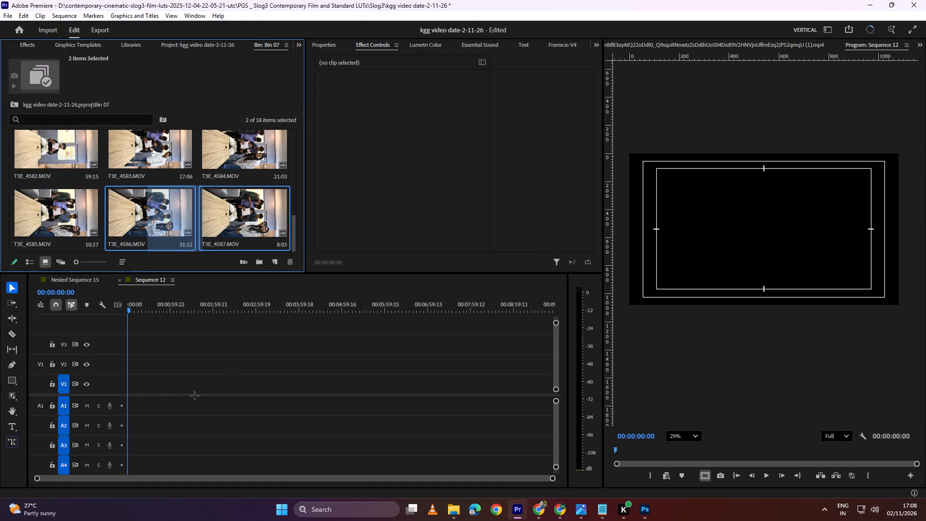
{"action": "left_click_drag", "start_coordinate": [194, 396], "coordinate": [157, 392]}
{"action": "left_click", "coordinate": [152, 206]}
{"action": "key", "text": "ctrl+a"}
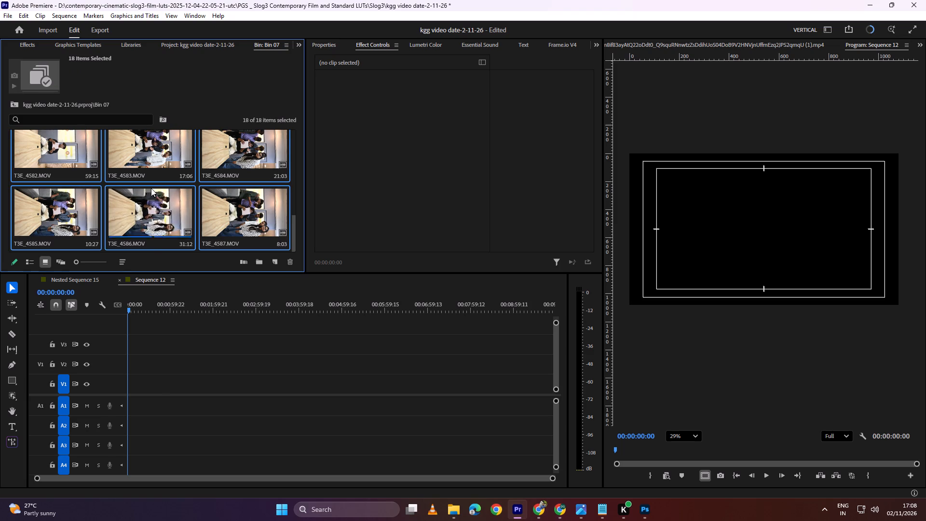
{"action": "left_click_drag", "start_coordinate": [135, 150], "coordinate": [120, 397]}
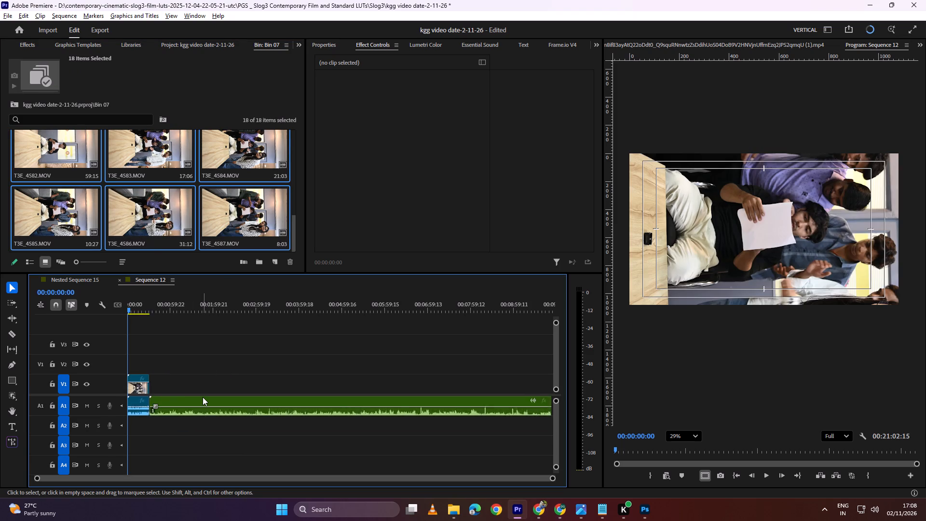
Move the long wireless audio recording down to A2 and close the gap it leaves between the video clips.
{"action": "scroll", "coordinate": [203, 397], "scroll_direction": "down", "scroll_amount": 11, "text": "alt"}
{"action": "left_click", "coordinate": [313, 353]}
{"action": "scroll", "coordinate": [143, 383], "scroll_direction": "up", "scroll_amount": 2, "text": "alt"}
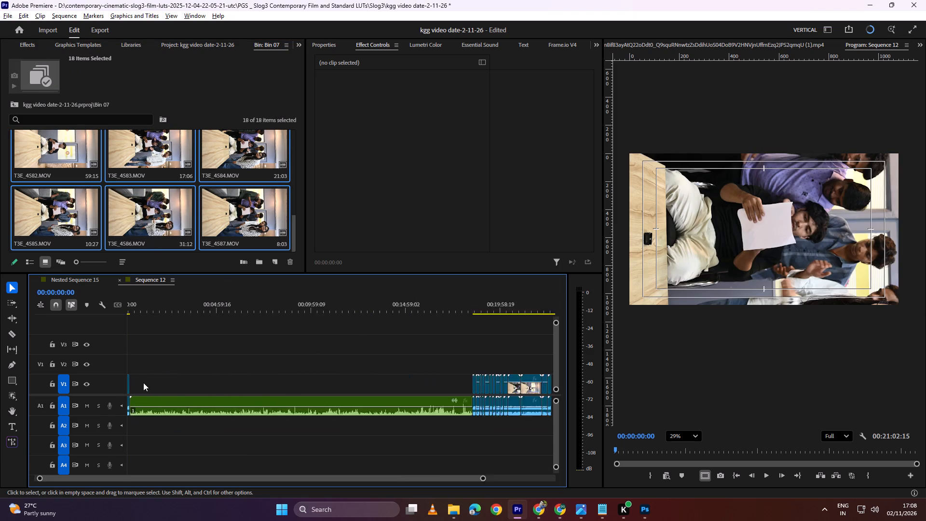
{"action": "scroll", "coordinate": [143, 383], "scroll_direction": "up", "scroll_amount": 16, "text": "alt"}
{"action": "scroll", "coordinate": [148, 394], "scroll_direction": "up", "scroll_amount": 5}
{"action": "left_click_drag", "start_coordinate": [234, 412], "coordinate": [233, 427]}
{"action": "left_click", "coordinate": [191, 403]}
{"action": "key", "text": "BackSpace"}
Play the opening of Sequence 12 from the beginning to check the footage's orientation.
{"action": "left_click_drag", "start_coordinate": [163, 308], "coordinate": [124, 312]}
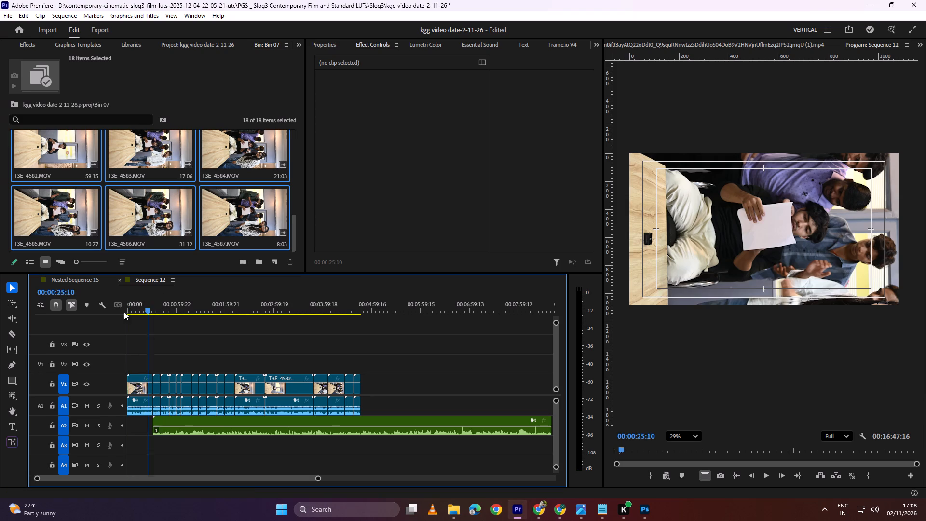
{"action": "left_click_drag", "start_coordinate": [124, 312], "coordinate": [68, 319]}
{"action": "key", "text": "space"}
{"action": "scroll", "coordinate": [148, 379], "scroll_direction": "up", "scroll_amount": 11}
{"action": "scroll", "coordinate": [161, 382], "scroll_direction": "up", "scroll_amount": 4, "text": "alt"}
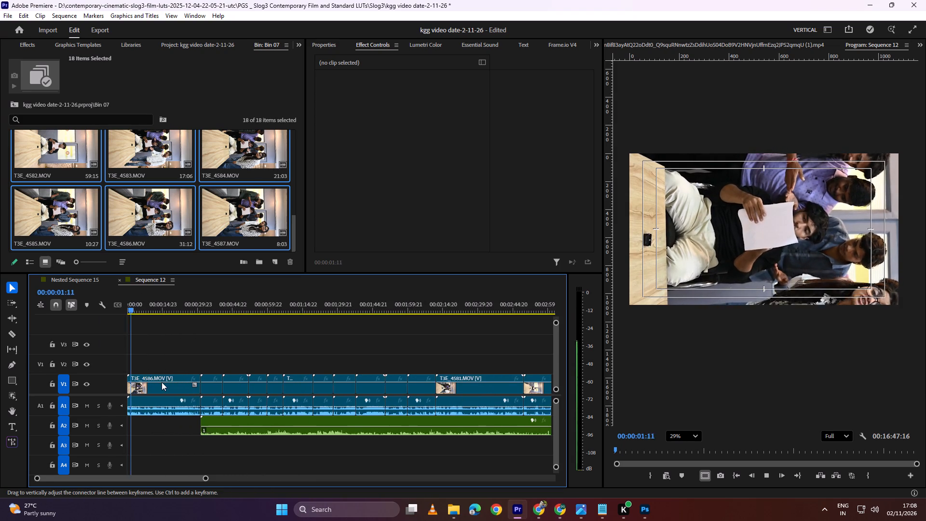
{"action": "scroll", "coordinate": [162, 382], "scroll_direction": "down", "scroll_amount": 13}
{"action": "key", "text": "space"}
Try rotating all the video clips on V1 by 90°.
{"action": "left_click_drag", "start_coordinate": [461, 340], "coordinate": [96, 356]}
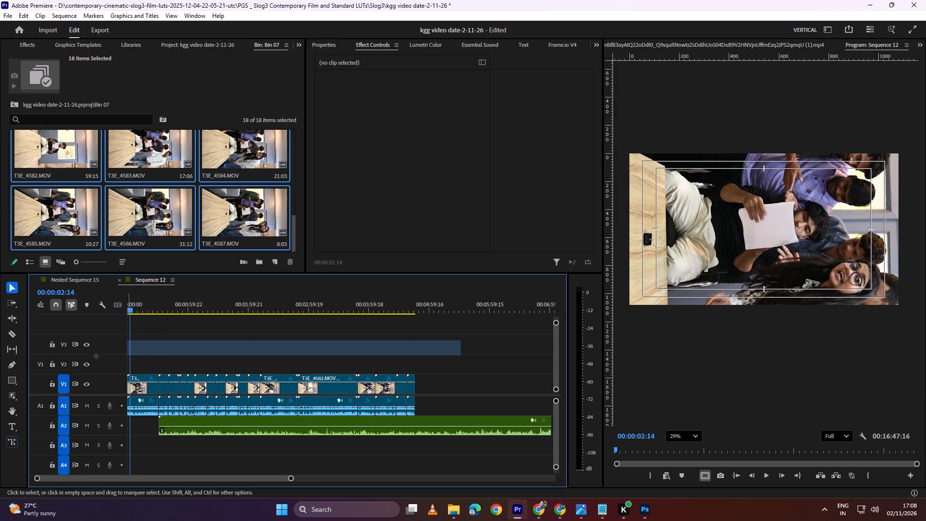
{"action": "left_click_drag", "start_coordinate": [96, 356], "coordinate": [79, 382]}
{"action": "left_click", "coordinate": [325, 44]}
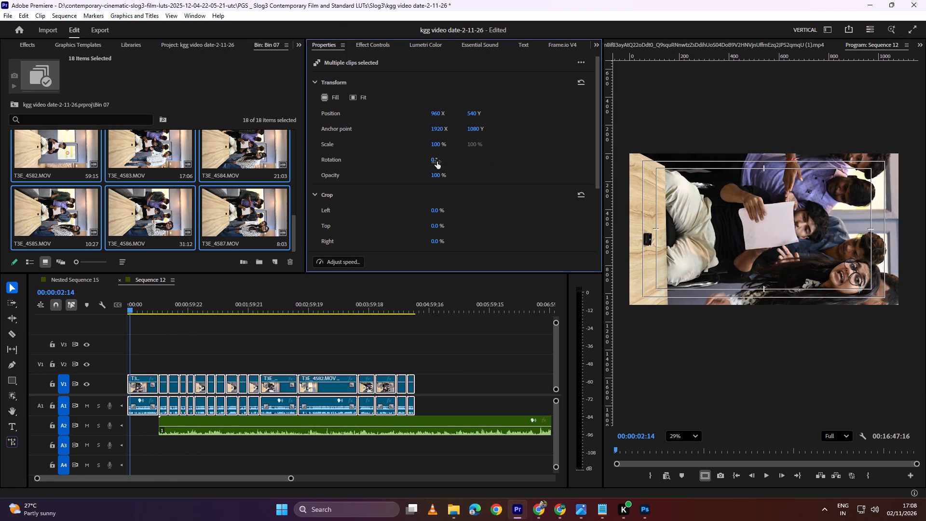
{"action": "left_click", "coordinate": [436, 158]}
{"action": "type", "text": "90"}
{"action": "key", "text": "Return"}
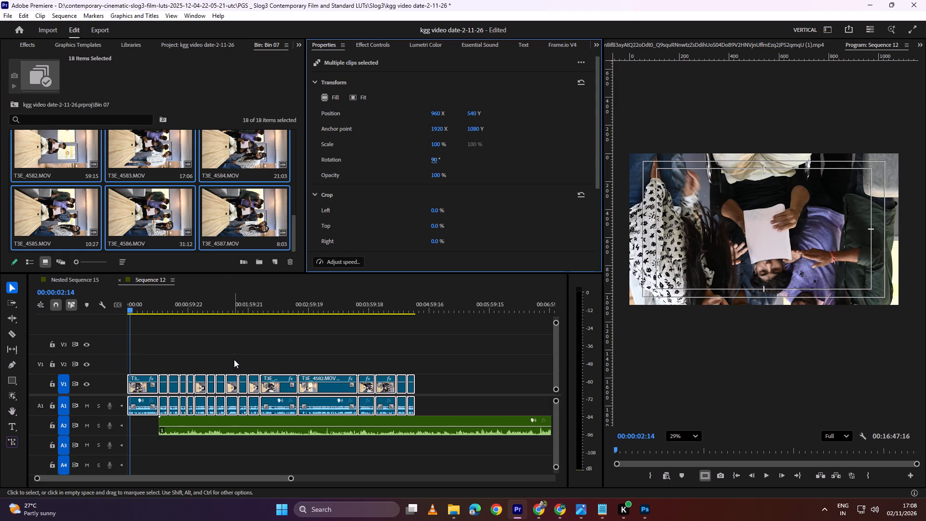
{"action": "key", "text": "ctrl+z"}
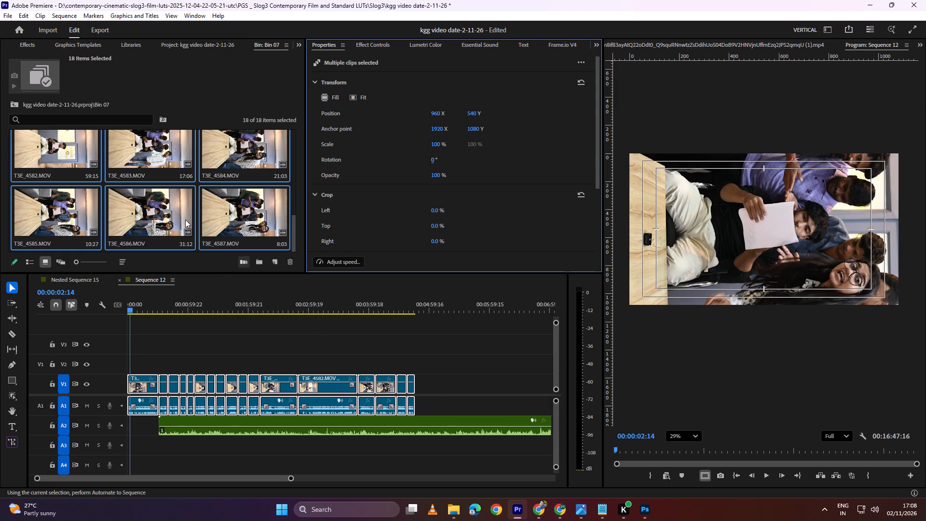
Change the sequence frame size to 1080 horizontal by 1920 vertical, deleting its existing previews.
{"action": "left_click", "coordinate": [66, 11]}
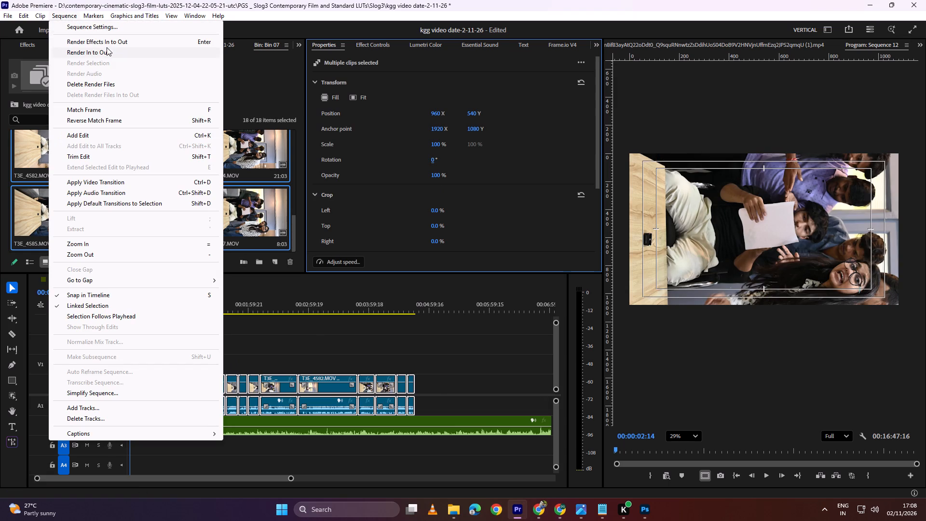
{"action": "left_click", "coordinate": [111, 27]}
{"action": "double_click", "coordinate": [386, 146]}
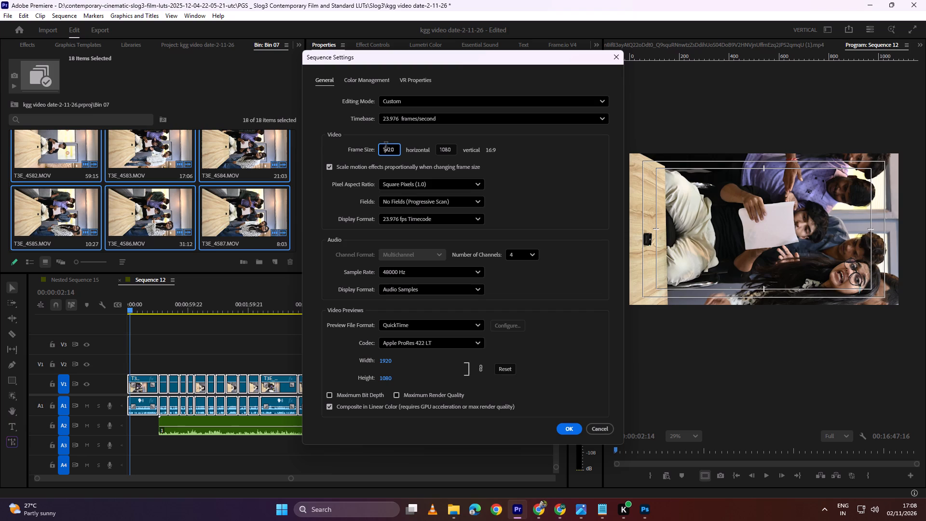
{"action": "double_click", "coordinate": [385, 149]}
{"action": "type", "text": "1080"}
{"action": "double_click", "coordinate": [449, 152]}
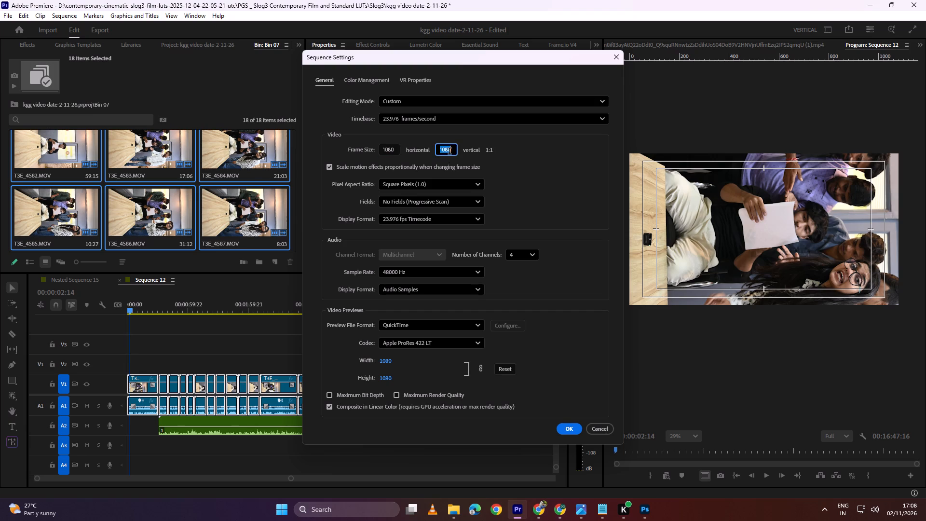
{"action": "type", "text": "1920"}
{"action": "key", "text": "Return"}
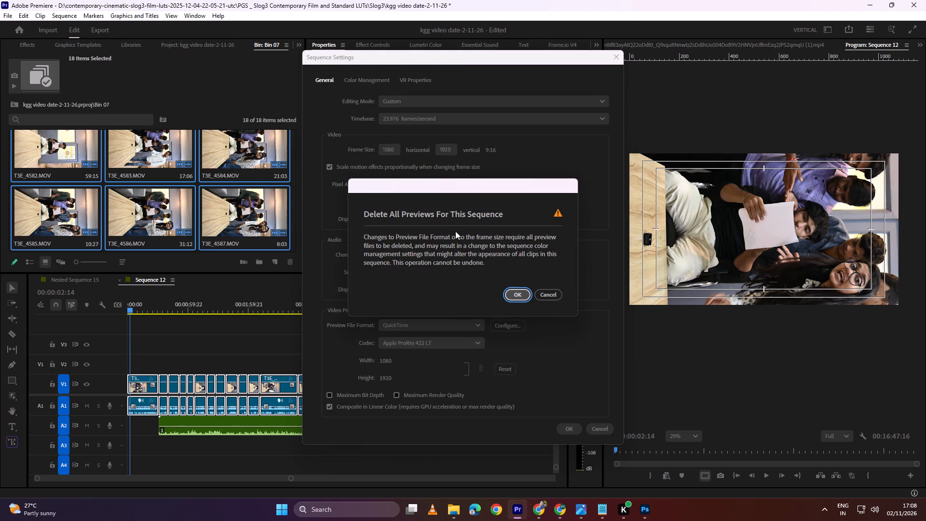
{"action": "left_click", "coordinate": [522, 295]}
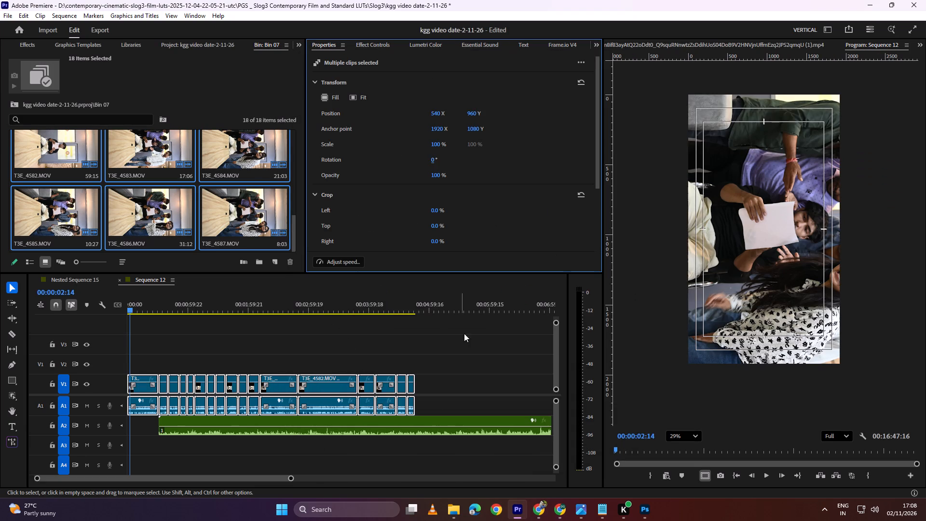
Set the rotation of all the selected video clips to -90°.
{"action": "left_click_drag", "start_coordinate": [433, 158], "coordinate": [398, 163]}
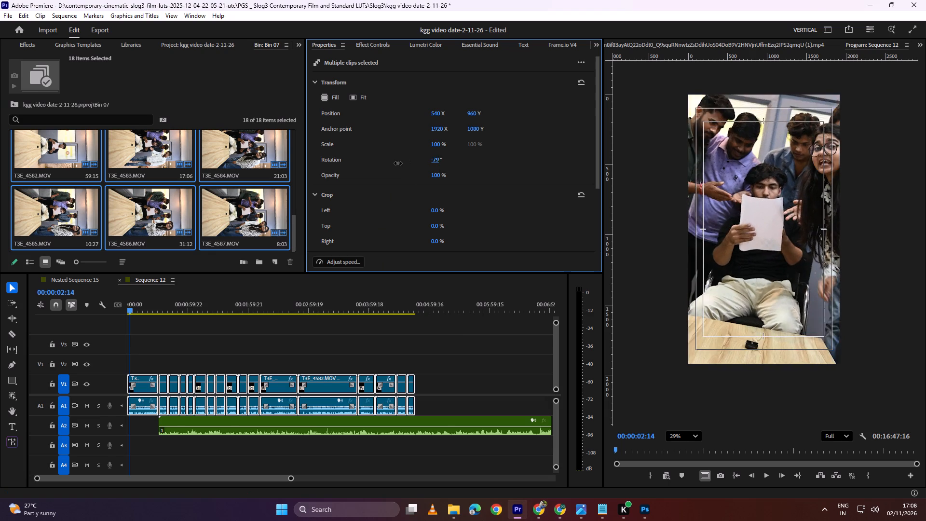
{"action": "left_click_drag", "start_coordinate": [398, 163], "coordinate": [394, 163]}
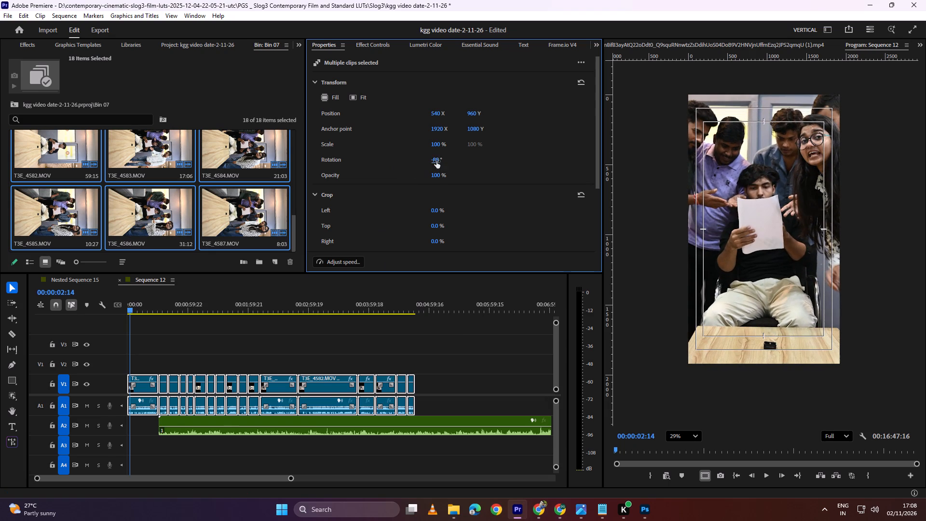
{"action": "left_click", "coordinate": [438, 160]}
{"action": "key", "text": "minus"}
{"action": "type", "text": "90"}
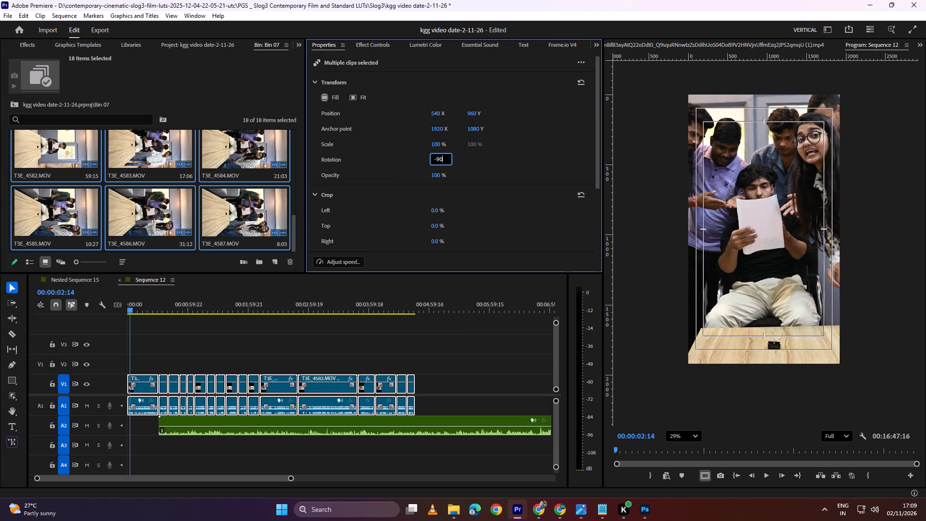
{"action": "key", "text": "Return"}
Play the rotated footage from the start up to about 00:00:04:21 to check its framing.
{"action": "left_click_drag", "start_coordinate": [167, 309], "coordinate": [91, 305]}
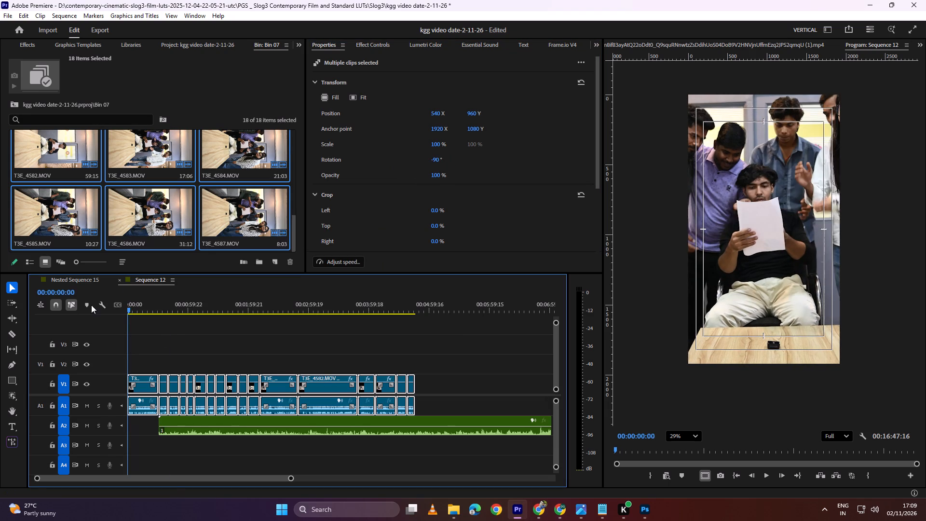
{"action": "key", "text": "space"}
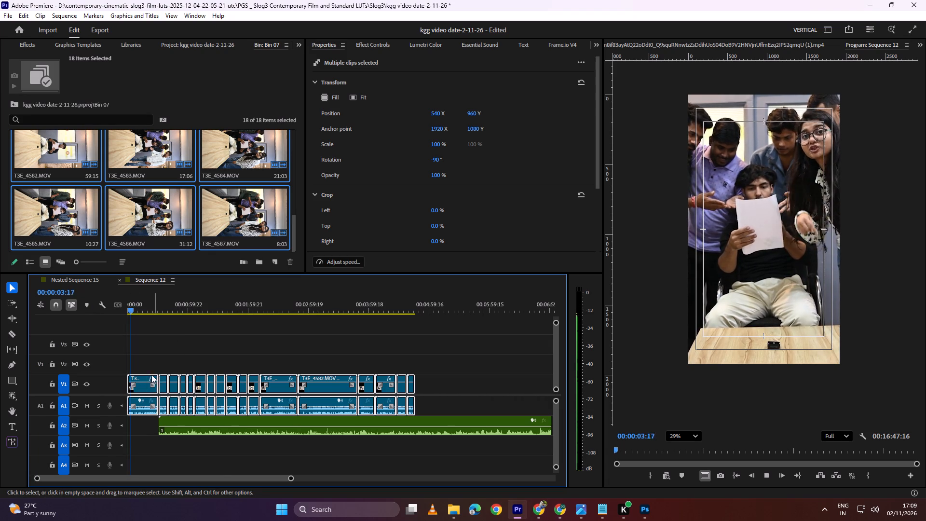
{"action": "key", "text": "space"}
{"action": "left_click", "coordinate": [165, 357]}
{"action": "key", "text": "space"}
{"action": "key", "text": "space"}
{"action": "left_click", "coordinate": [174, 352]}
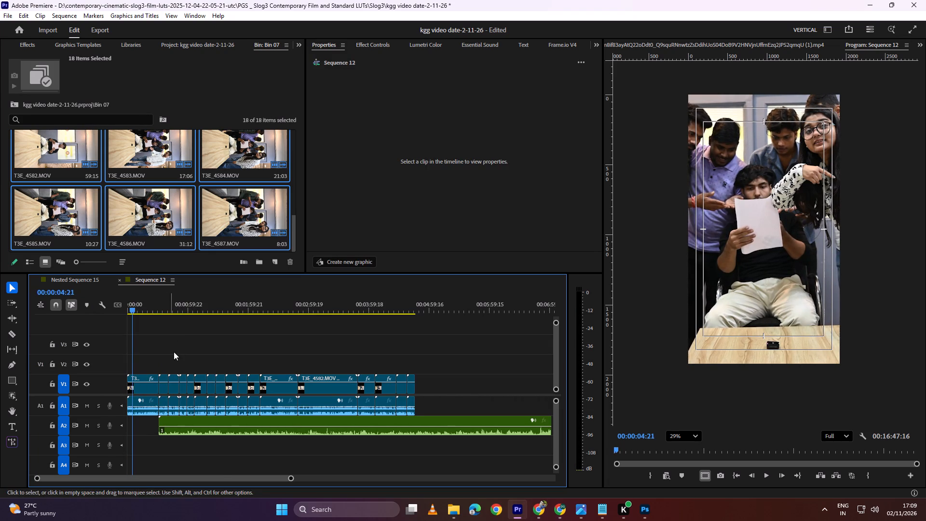
Scale the first clip on V1, T3E_4586.MOV, to 50%.
{"action": "left_click", "coordinate": [141, 390]}
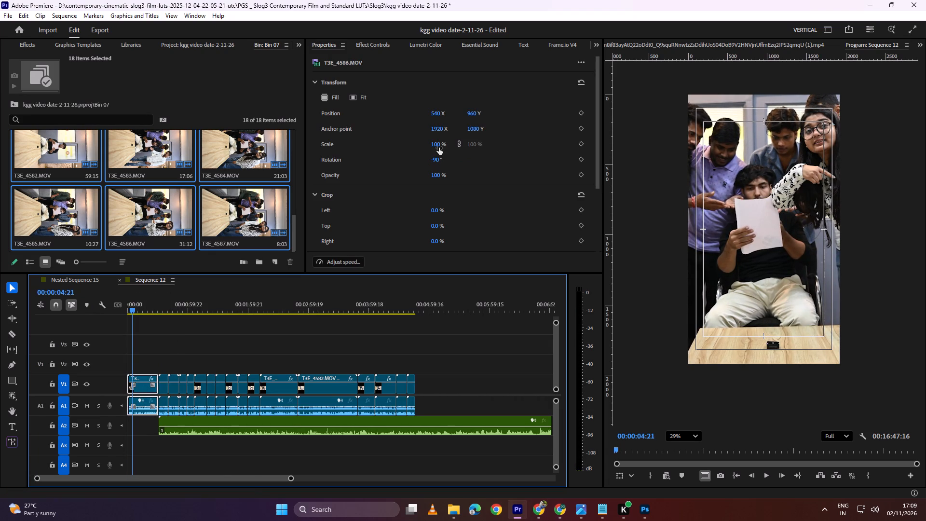
{"action": "left_click_drag", "start_coordinate": [439, 144], "coordinate": [417, 145]}
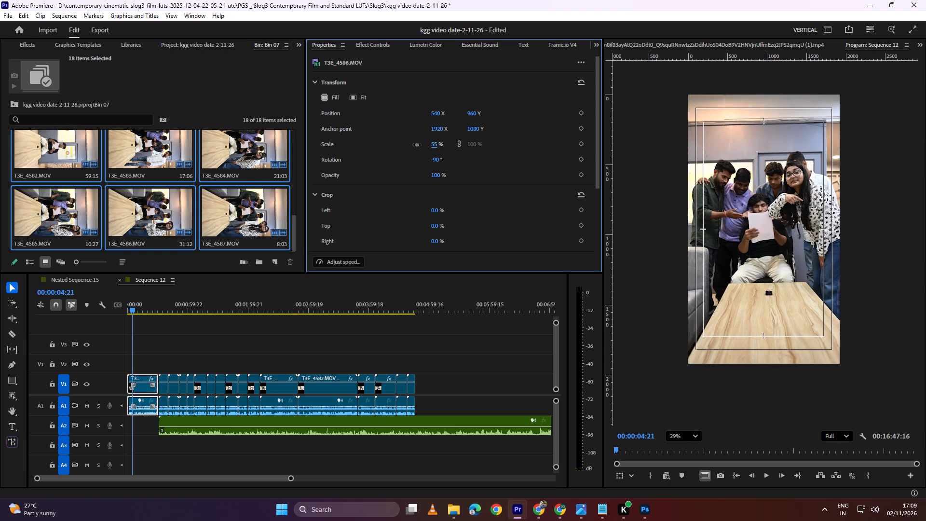
{"action": "left_click_drag", "start_coordinate": [417, 145], "coordinate": [415, 145]}
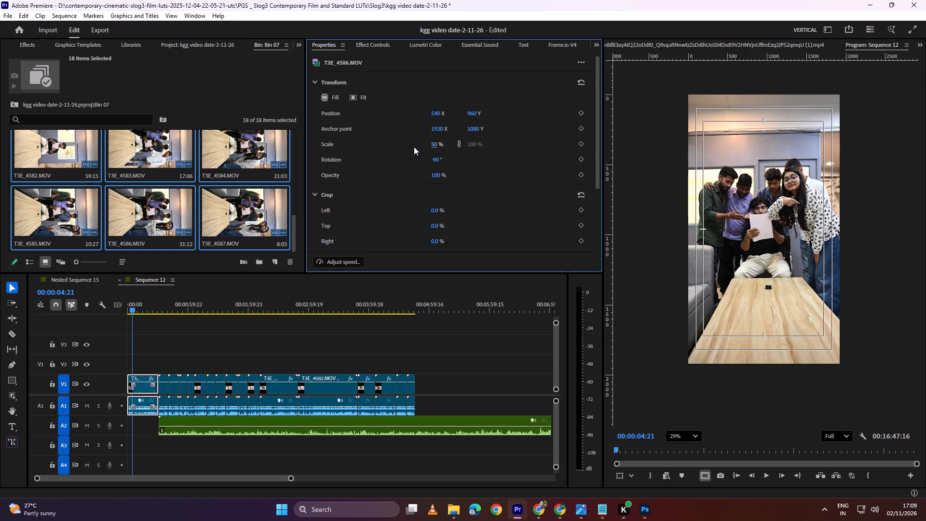
Scale all the remaining video clips after the first one on V1 to 50%.
{"action": "left_click_drag", "start_coordinate": [428, 341], "coordinate": [167, 381]}
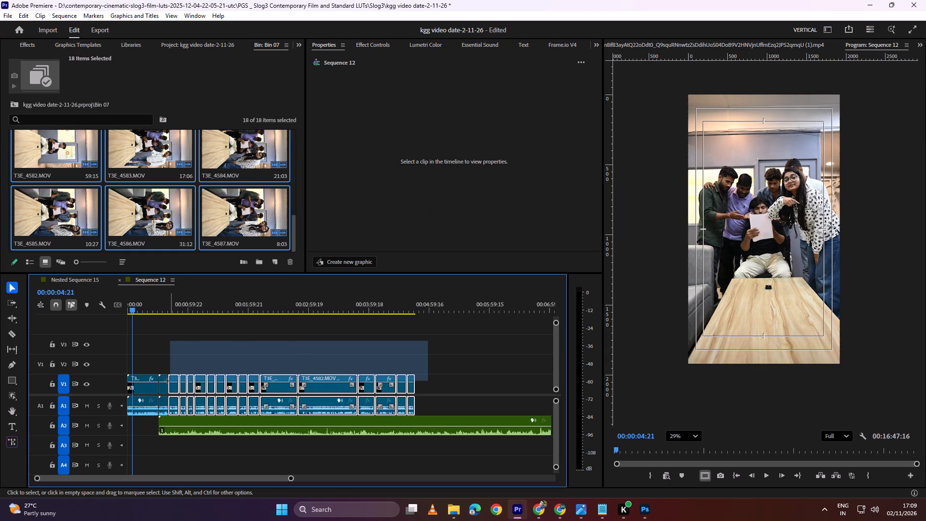
{"action": "left_click_drag", "start_coordinate": [167, 381], "coordinate": [166, 381]}
{"action": "left_click", "coordinate": [439, 148]}
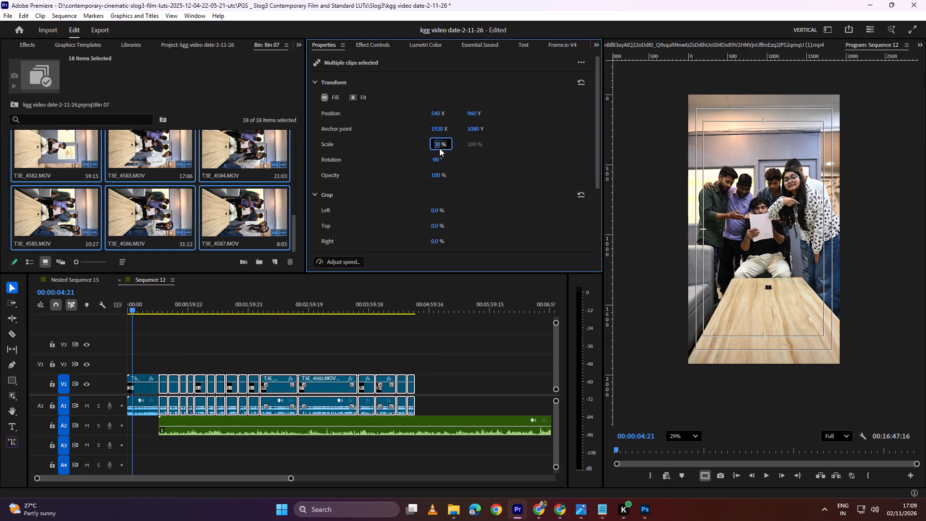
{"action": "type", "text": "50"}
{"action": "key", "text": "Return"}
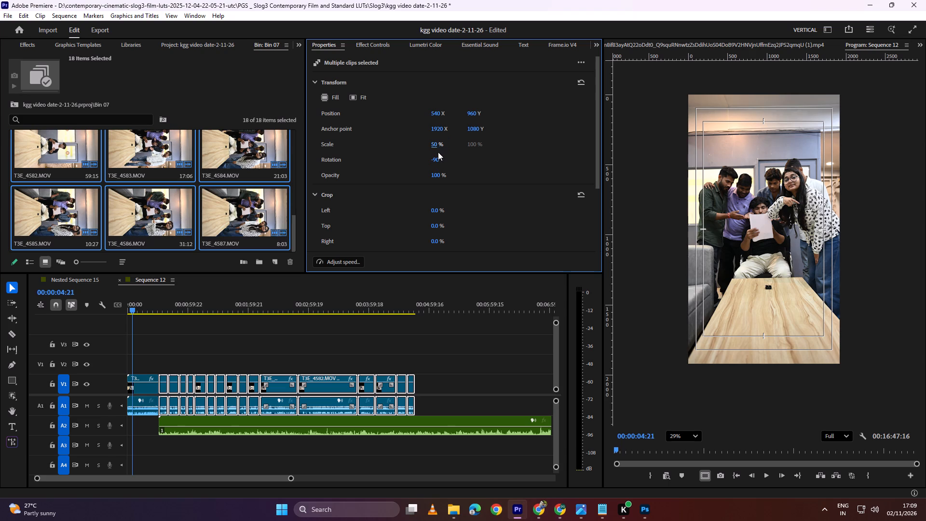
Scrub the timeline to about 00:01:35:08 and back to 00:01:23:09 to check the framing of the scaled clips.
{"action": "left_click_drag", "start_coordinate": [169, 304], "coordinate": [225, 296]}
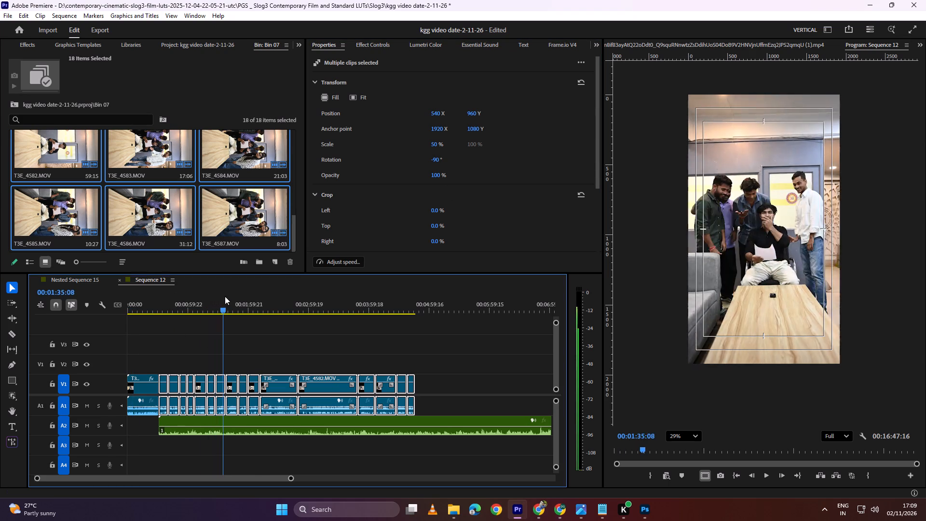
{"action": "left_click_drag", "start_coordinate": [225, 296], "coordinate": [213, 299]}
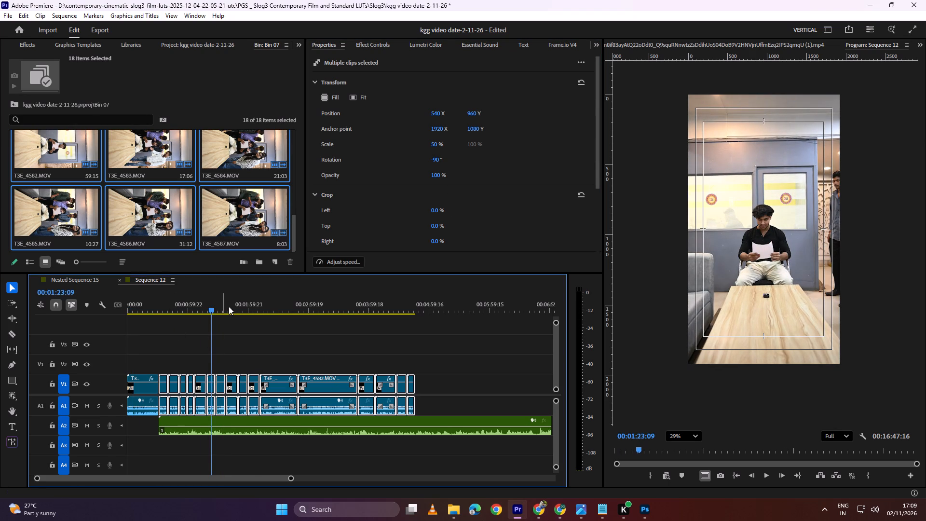
Switch to File Explorer and look through the contents of New Volume (D:).
{"action": "left_click", "coordinate": [410, 468]}
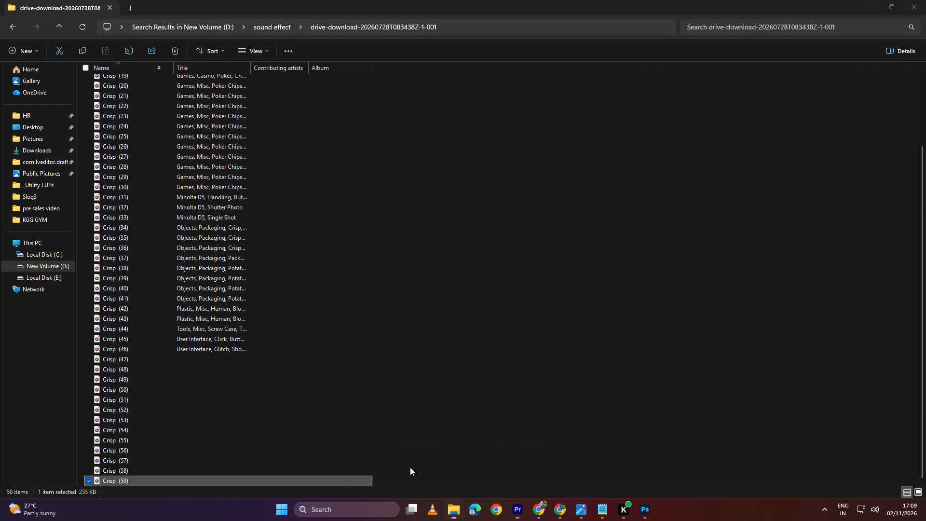
{"action": "left_click", "coordinate": [39, 262]}
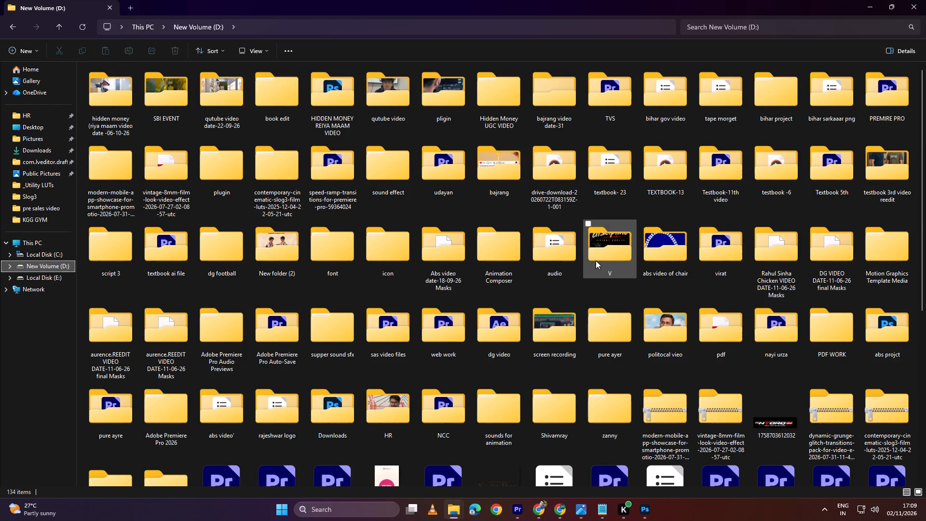
{"action": "scroll", "coordinate": [592, 260], "scroll_direction": "down", "scroll_amount": 2}
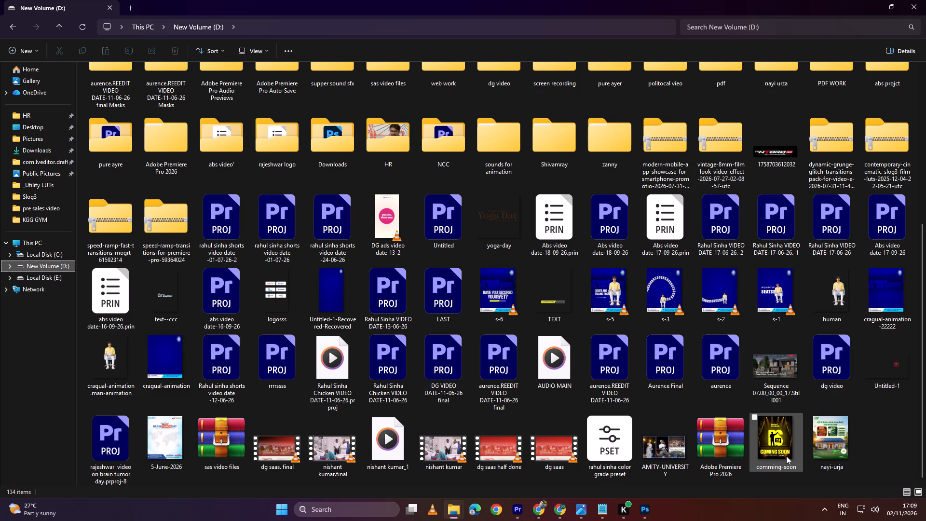
{"action": "left_click", "coordinate": [872, 5]}
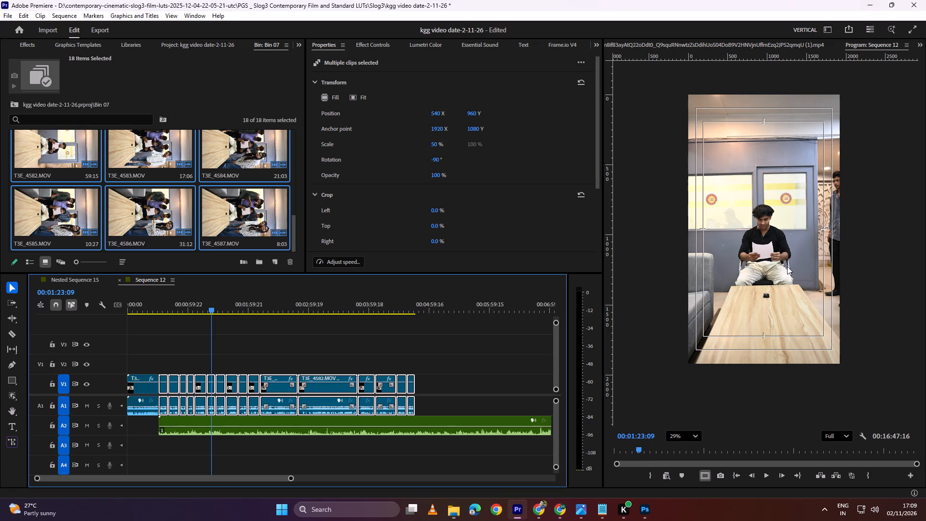
Deselect the clips and play the sequence from 00:00:00:00 to about 00:00:37:20 to review the opening footage.
{"action": "left_click", "coordinate": [461, 356]}
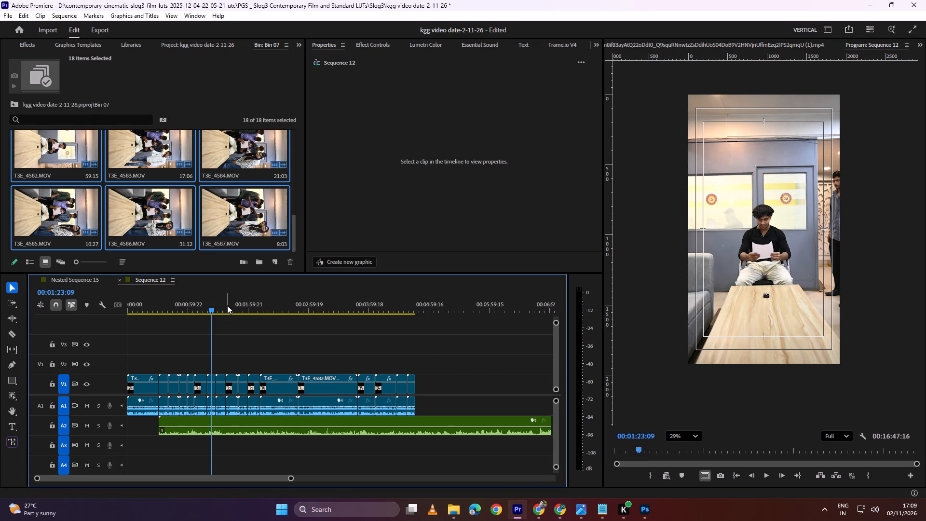
{"action": "left_click_drag", "start_coordinate": [228, 305], "coordinate": [120, 319]}
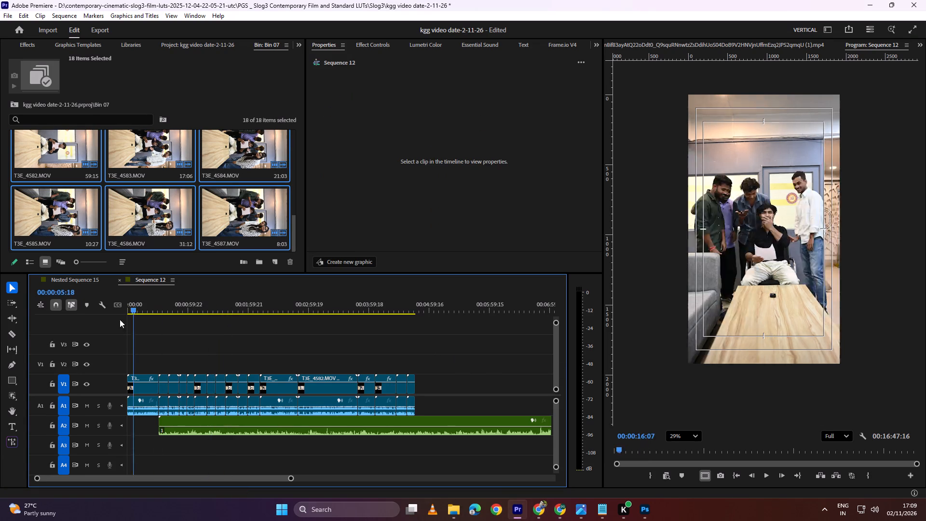
{"action": "left_click_drag", "start_coordinate": [120, 319], "coordinate": [80, 323]}
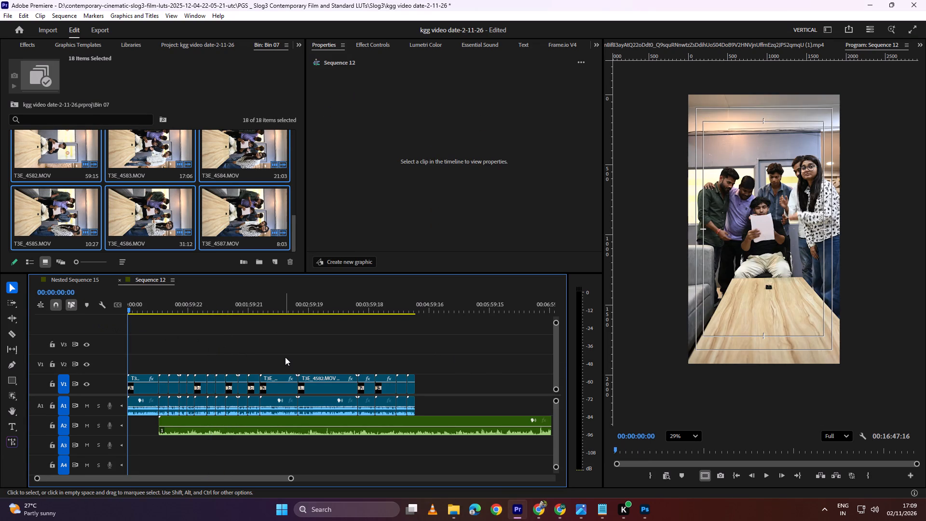
{"action": "left_click_drag", "start_coordinate": [177, 311], "coordinate": [56, 306]}
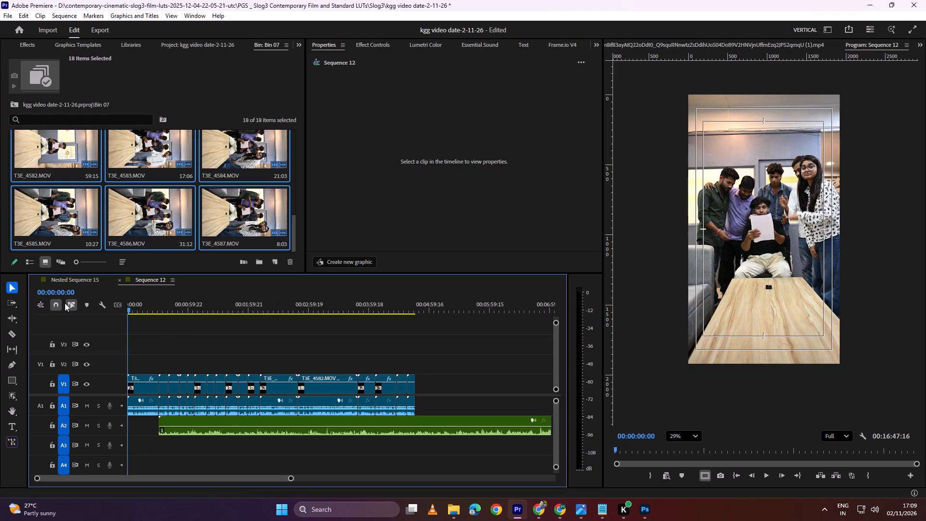
{"action": "key", "text": "space"}
{"action": "scroll", "coordinate": [156, 370], "scroll_direction": "up", "scroll_amount": 6, "text": "alt"}
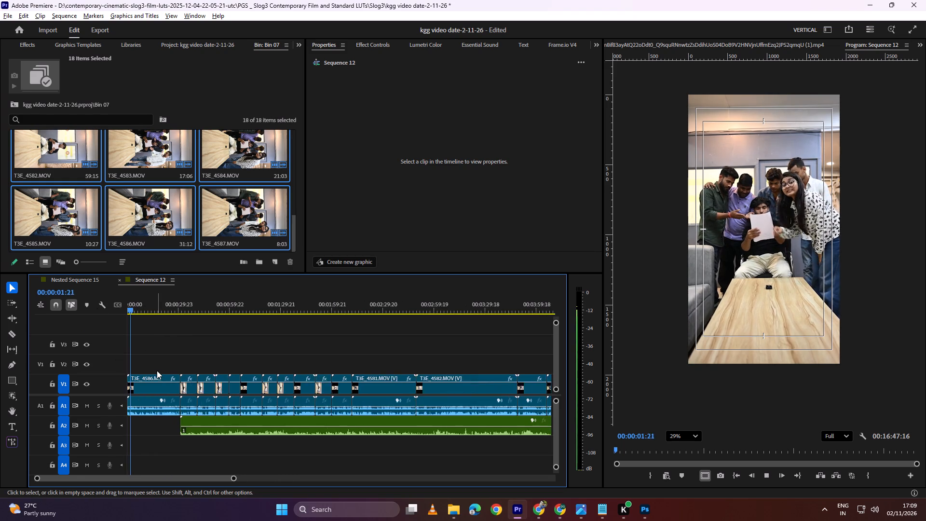
{"action": "scroll", "coordinate": [157, 370], "scroll_direction": "up", "scroll_amount": 14, "text": "alt"}
{"action": "scroll", "coordinate": [174, 368], "scroll_direction": "down", "scroll_amount": 9, "text": "alt"}
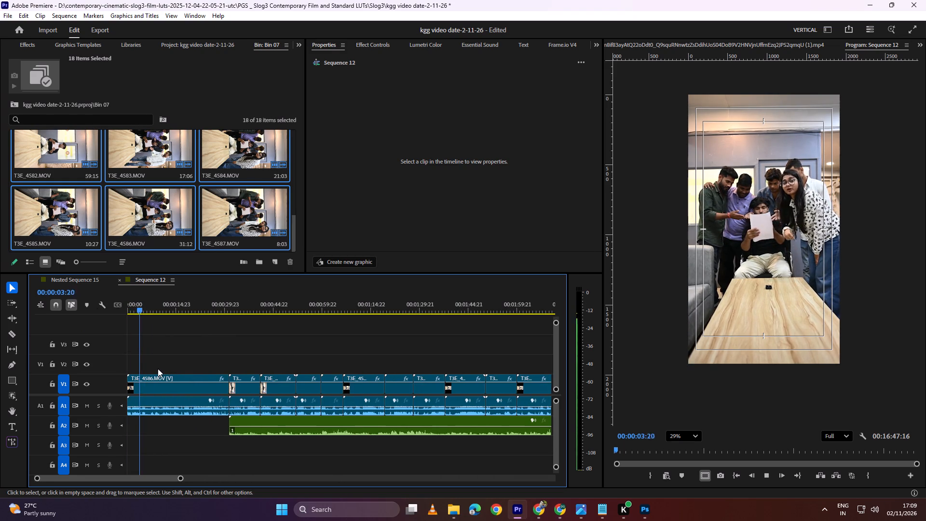
{"action": "scroll", "coordinate": [157, 369], "scroll_direction": "down", "scroll_amount": 3, "text": "alt"}
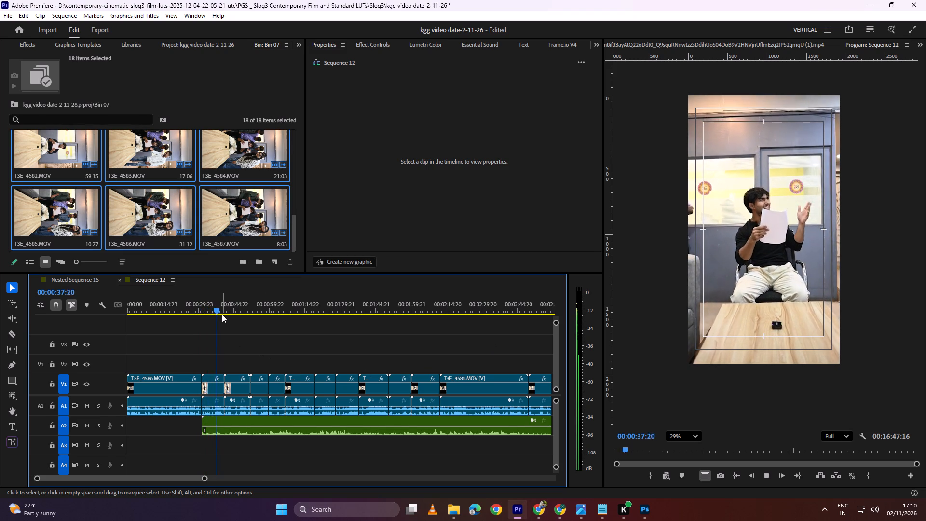
Replay the start of the second clip from about 00:00:32:04 to review the seated man reading the paper.
{"action": "left_click_drag", "start_coordinate": [221, 306], "coordinate": [204, 305]}
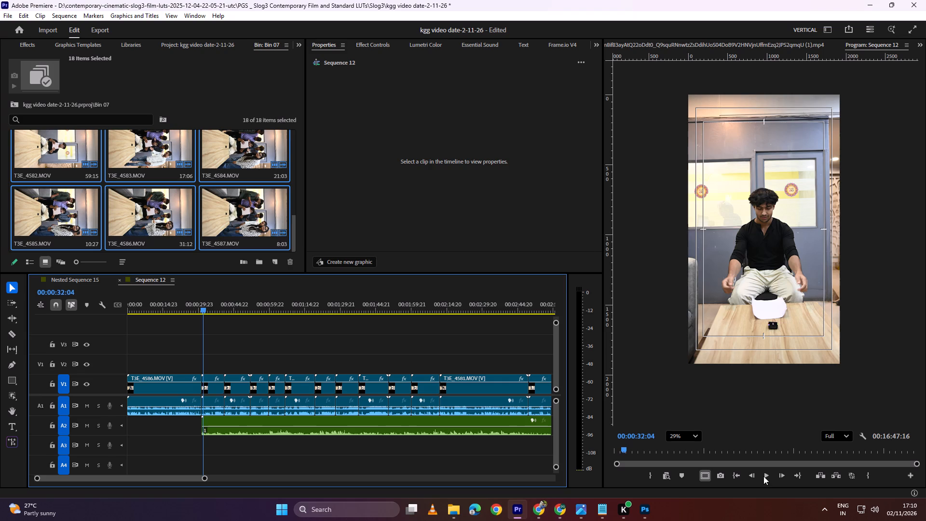
{"action": "left_click", "coordinate": [763, 476]}
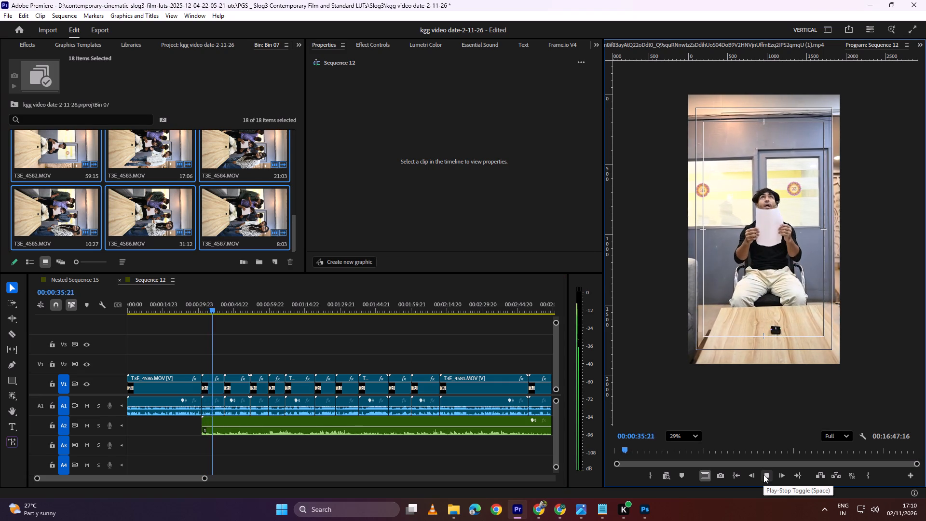
{"action": "left_click", "coordinate": [216, 303]}
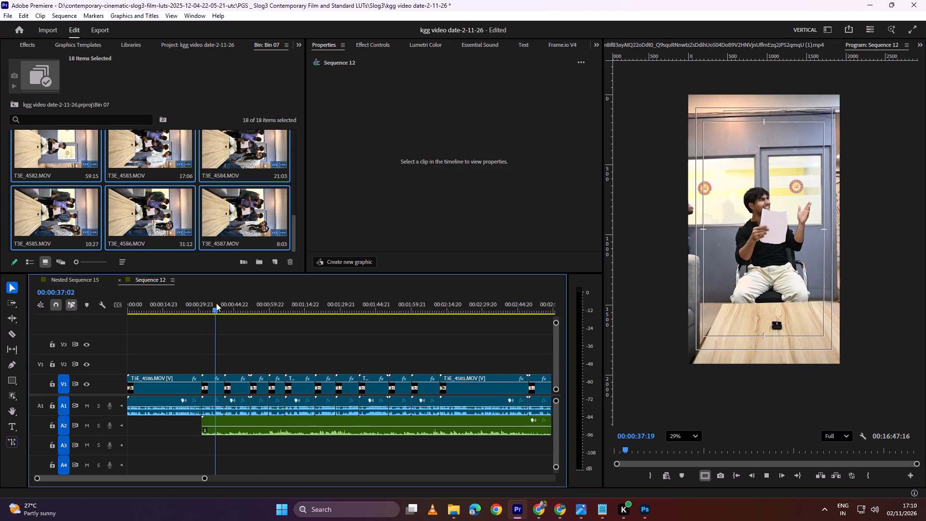
Examine the seated man's changing expression in close-up, frame by frame around 00:00:35:11 to 00:00:35:21.
{"action": "scroll", "coordinate": [792, 206], "scroll_direction": "up", "scroll_amount": 15}
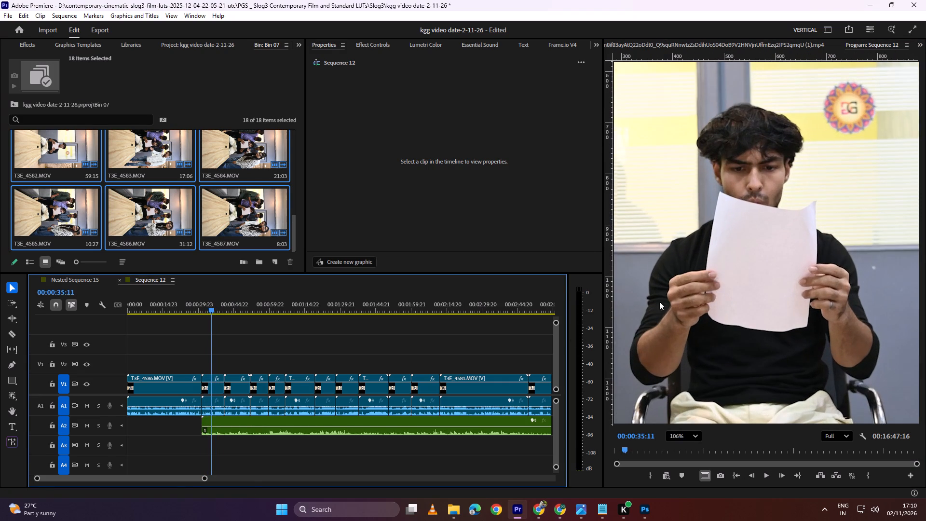
{"action": "left_click", "coordinate": [214, 306]}
{"action": "key", "text": "Right"}
{"action": "key", "text": "Right"}
{"action": "key", "text": "Right"}
{"action": "key", "text": "Right"}
{"action": "key", "text": "Right"}
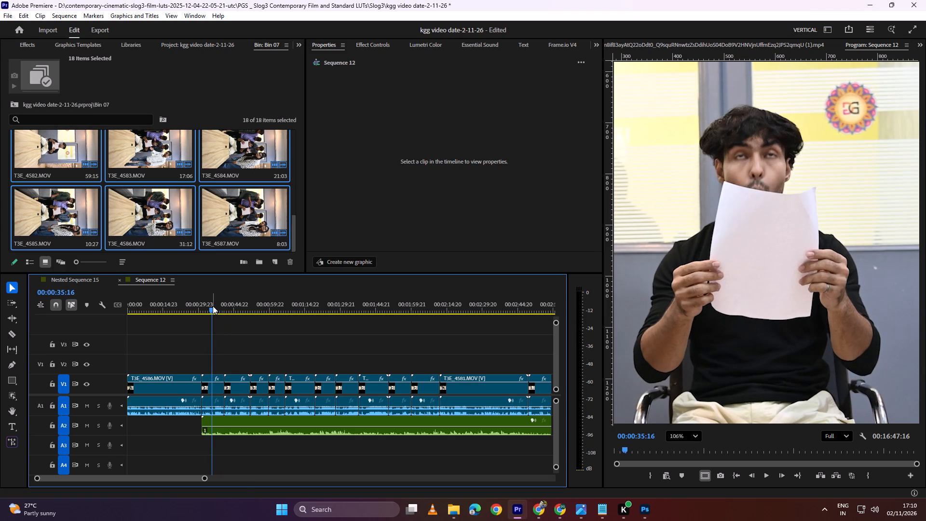
{"action": "key", "text": "Right"}
{"action": "key", "text": "Right"}
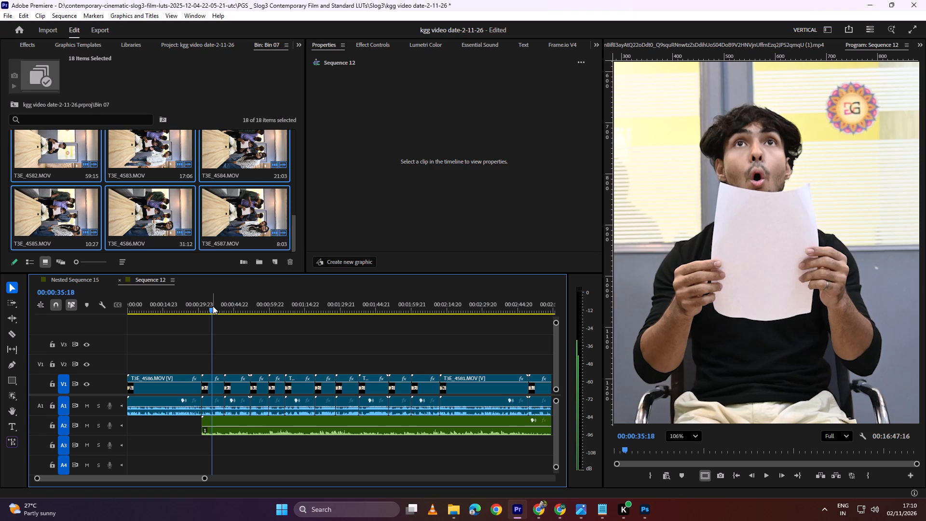
{"action": "key", "text": "Left"}
{"action": "key", "text": "Right"}
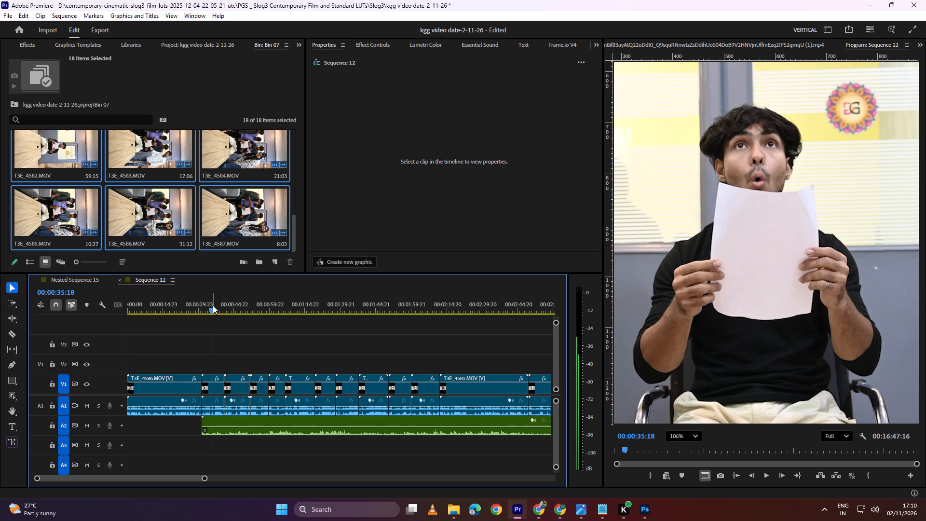
{"action": "key", "text": "Left"}
{"action": "key", "text": "Right"}
{"action": "key", "text": "Left"}
{"action": "key", "text": "Right"}
{"action": "key", "text": "Left"}
{"action": "key", "text": "Right"}
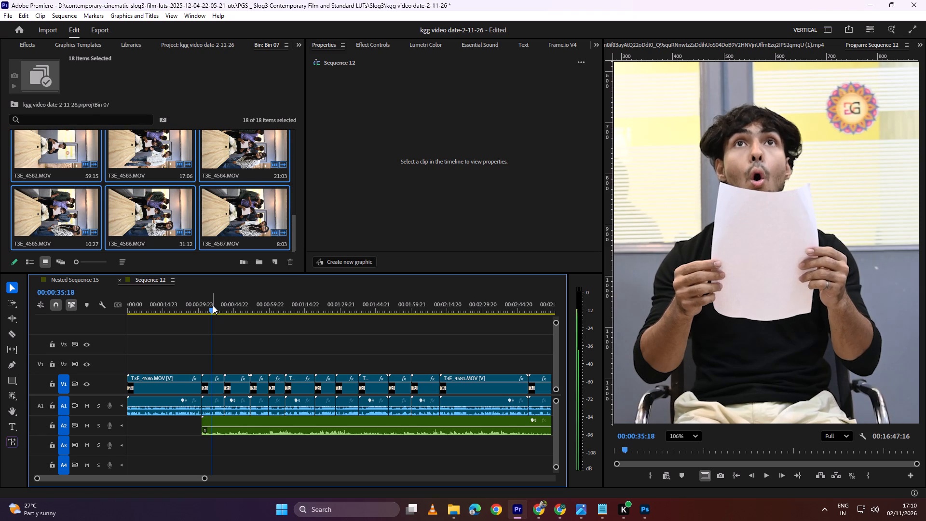
{"action": "key", "text": "Right"}
{"action": "key", "text": "Right"}
{"action": "key", "text": "Left"}
{"action": "key", "text": "Left"}
{"action": "key", "text": "Left"}
{"action": "key", "text": "Right"}
{"action": "key", "text": "Right"}
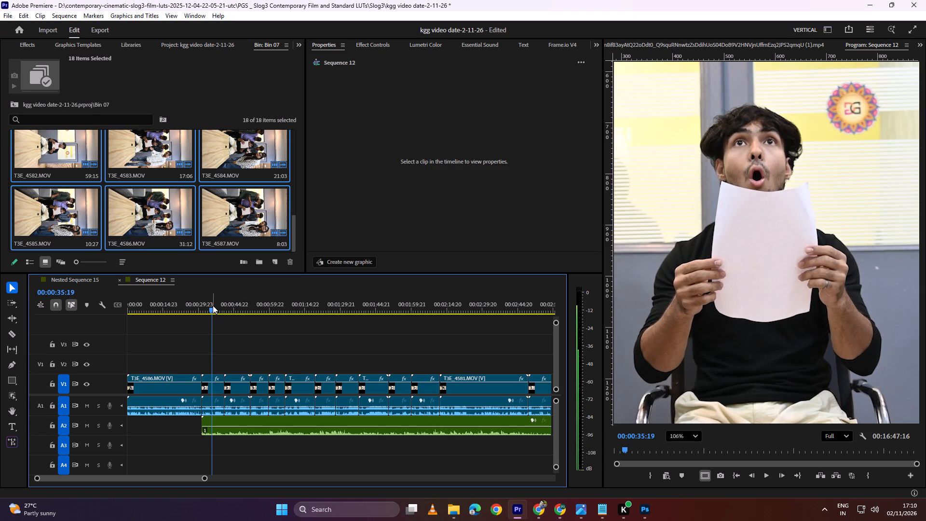
{"action": "key", "text": "Left"}
{"action": "key", "text": "Right"}
{"action": "key", "text": "Left"}
{"action": "key", "text": "Left"}
{"action": "key", "text": "Left"}
{"action": "key", "text": "Right"}
{"action": "key", "text": "Right"}
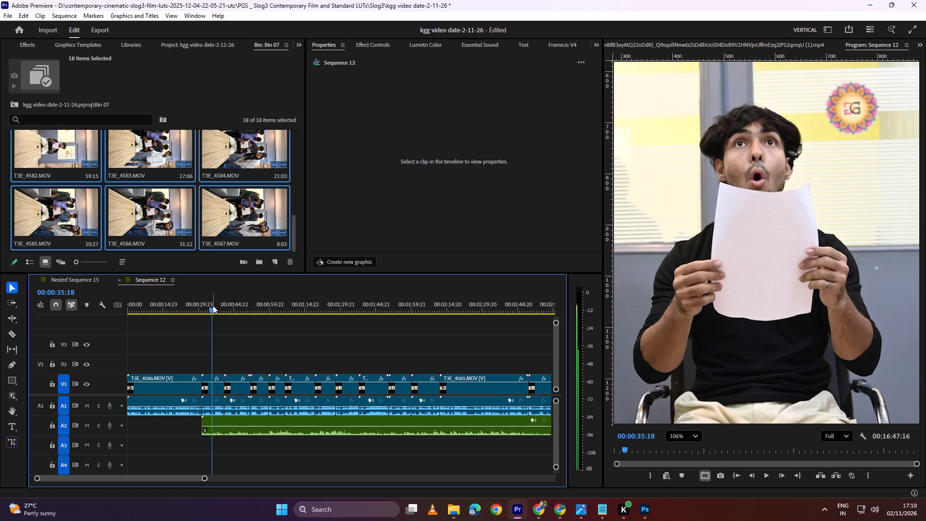
{"action": "key", "text": "Left"}
{"action": "key", "text": "Right"}
{"action": "key", "text": "Left"}
{"action": "key", "text": "Right"}
{"action": "key", "text": "Right"}
{"action": "key", "text": "Left"}
{"action": "key", "text": "Right"}
{"action": "key", "text": "Left"}
{"action": "key", "text": "Left"}
{"action": "key", "text": "Left"}
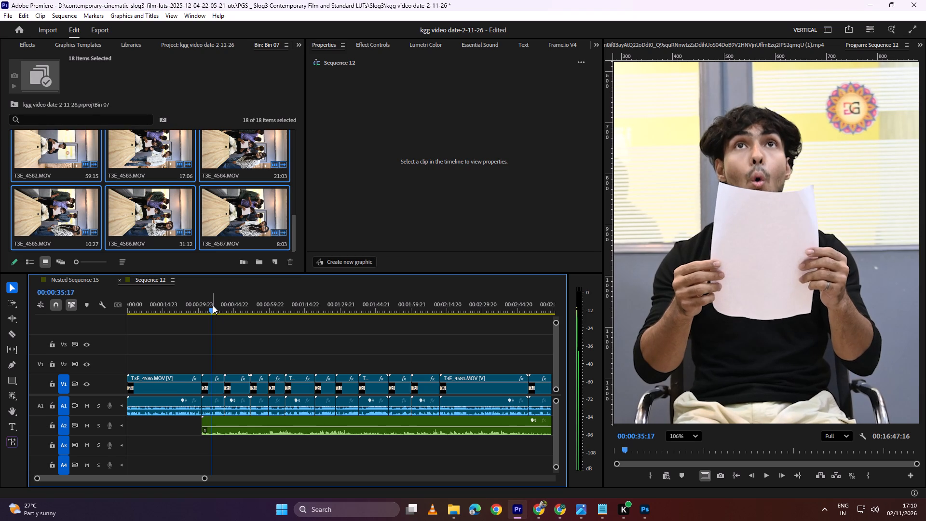
{"action": "key", "text": "Right"}
{"action": "key", "text": "Right"}
{"action": "key", "text": "Right"}
{"action": "key", "text": "Right"}
{"action": "key", "text": "Right"}
{"action": "key", "text": "Right"}
{"action": "key", "text": "Right"}
{"action": "key", "text": "Right"}
{"action": "key", "text": "Left"}
{"action": "key", "text": "Left"}
{"action": "key", "text": "Left"}
{"action": "key", "text": "Left"}
{"action": "key", "text": "Left"}
{"action": "key", "text": "Left"}
{"action": "key", "text": "Left"}
{"action": "key", "text": "Left"}
{"action": "key", "text": "Left"}
{"action": "key", "text": "Left"}
{"action": "key", "text": "Right"}
{"action": "key", "text": "Right"}
{"action": "key", "text": "Right"}
{"action": "key", "text": "Right"}
{"action": "key", "text": "Right"}
{"action": "key", "text": "Right"}
{"action": "key", "text": "Right"}
{"action": "key", "text": "Right"}
{"action": "key", "text": "Right"}
{"action": "key", "text": "Right"}
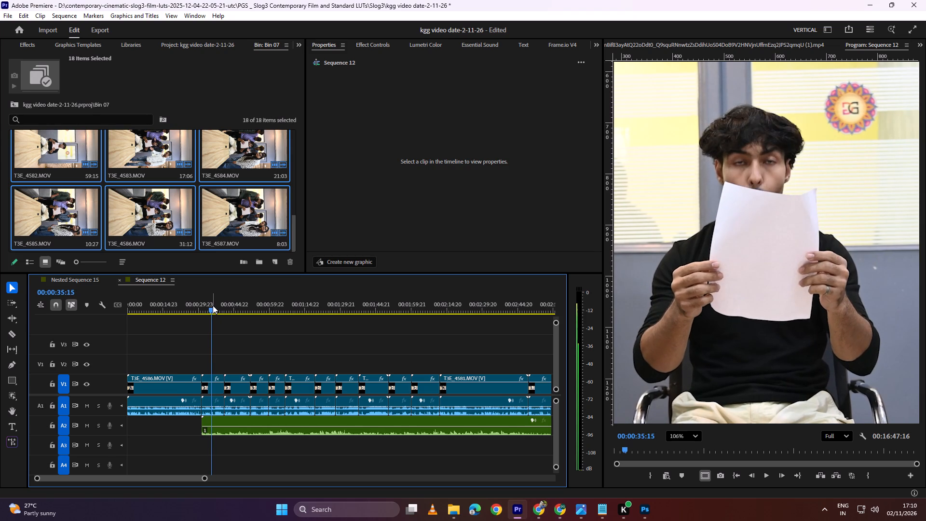
{"action": "key", "text": "Left"}
{"action": "key", "text": "Left"}
{"action": "key", "text": "Left"}
{"action": "key", "text": "Left"}
{"action": "key", "text": "Left"}
{"action": "key", "text": "Left"}
{"action": "key", "text": "Left"}
{"action": "key", "text": "Left"}
{"action": "key", "text": "Left"}
{"action": "key", "text": "Right"}
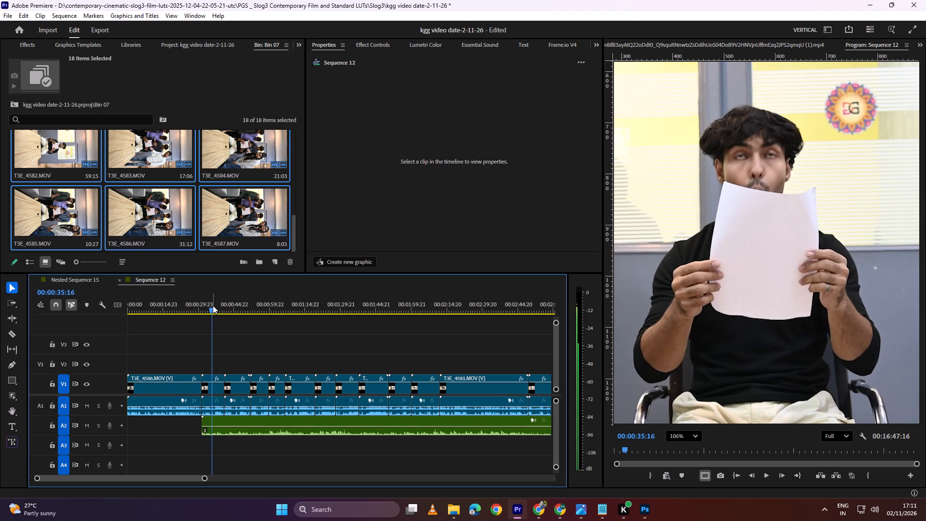
{"action": "key", "text": "Right"}
{"action": "key", "text": "Right"}
{"action": "key", "text": "Right"}
{"action": "key", "text": "Right"}
{"action": "key", "text": "Right"}
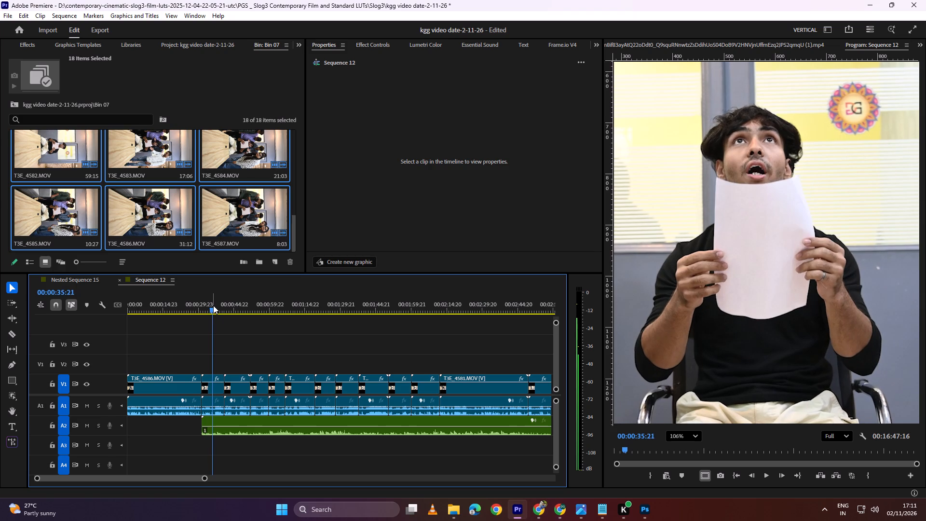
{"action": "key", "text": "Left"}
{"action": "key", "text": "Right"}
{"action": "key", "text": "Left"}
{"action": "key", "text": "Right"}
{"action": "key", "text": "Left"}
{"action": "key", "text": "Right"}
{"action": "key", "text": "Left"}
{"action": "key", "text": "Right"}
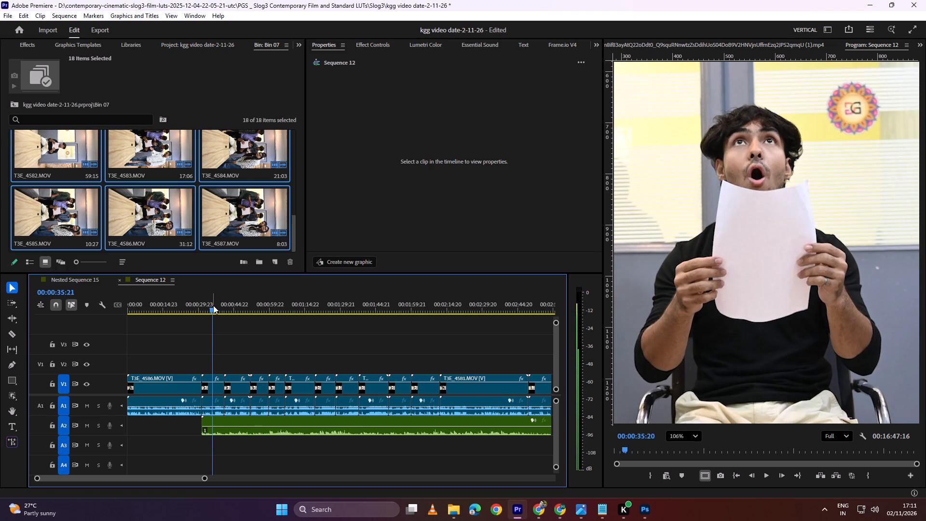
{"action": "key", "text": "Left"}
{"action": "key", "text": "Right"}
{"action": "key", "text": "Left"}
{"action": "key", "text": "Right"}
{"action": "key", "text": "Left"}
{"action": "key", "text": "Right"}
{"action": "key", "text": "Left"}
{"action": "key", "text": "Left"}
{"action": "key", "text": "Left"}
{"action": "key", "text": "Right"}
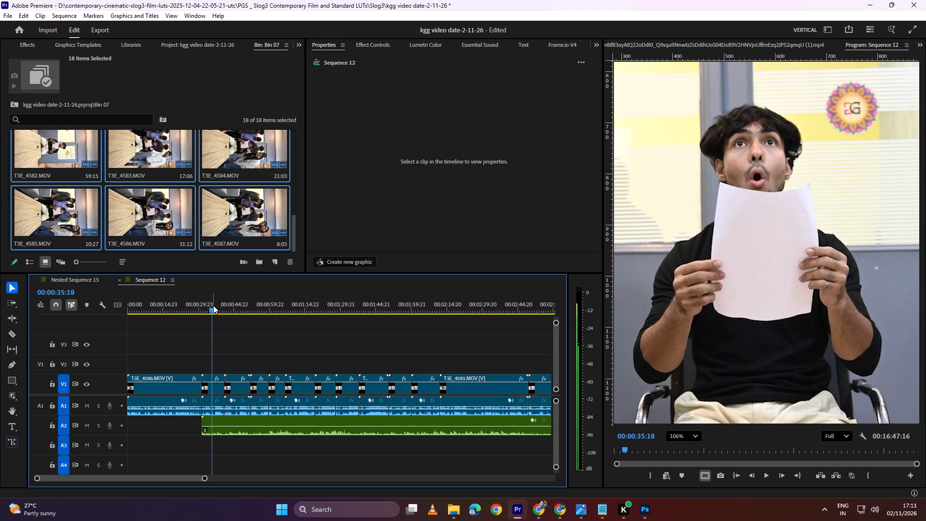
{"action": "key", "text": "Left"}
{"action": "key", "text": "Right"}
{"action": "key", "text": "Left"}
{"action": "key", "text": "Right"}
{"action": "key", "text": "Left"}
{"action": "key", "text": "Right"}
{"action": "key", "text": "Left"}
{"action": "key", "text": "Right"}
{"action": "key", "text": "Left"}
{"action": "key", "text": "Right"}
{"action": "key", "text": "Left"}
{"action": "key", "text": "Right"}
{"action": "key", "text": "Left"}
{"action": "key", "text": "Right"}
{"action": "key", "text": "Left"}
{"action": "key", "text": "Right"}
{"action": "key", "text": "Left"}
{"action": "key", "text": "Left"}
{"action": "key", "text": "Left"}
{"action": "key", "text": "Right"}
{"action": "key", "text": "Right"}
Compare the seated man's expression frame by frame between about 00:00:35:15 and 00:00:35:20 as he looks up from the paper.
{"action": "key", "text": "Right"}
{"action": "key", "text": "Left"}
{"action": "key", "text": "Left"}
{"action": "key", "text": "Left"}
{"action": "key", "text": "Left"}
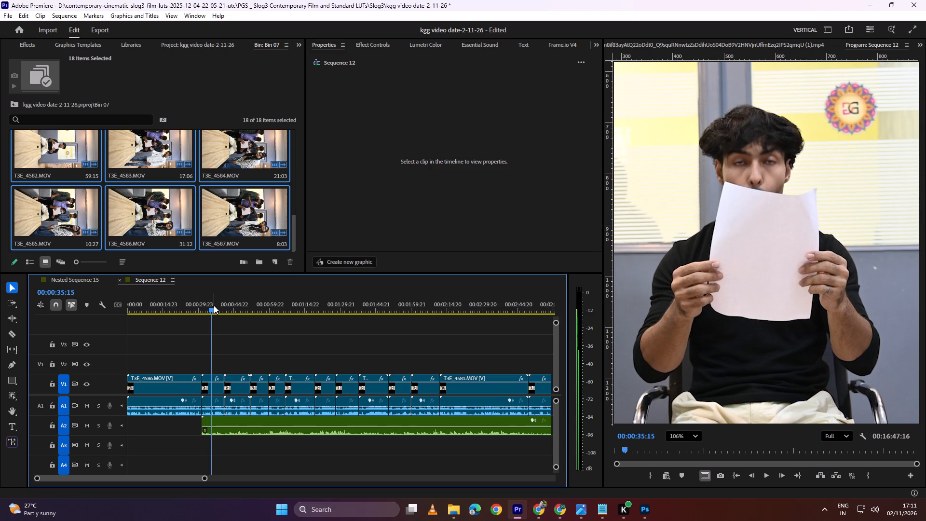
{"action": "key", "text": "Right"}
{"action": "key", "text": "Right"}
{"action": "key", "text": "Right"}
{"action": "key", "text": "Left"}
{"action": "key", "text": "Right"}
{"action": "key", "text": "Left"}
{"action": "key", "text": "Right"}
{"action": "key", "text": "Left"}
{"action": "key", "text": "Right"}
{"action": "key", "text": "Left"}
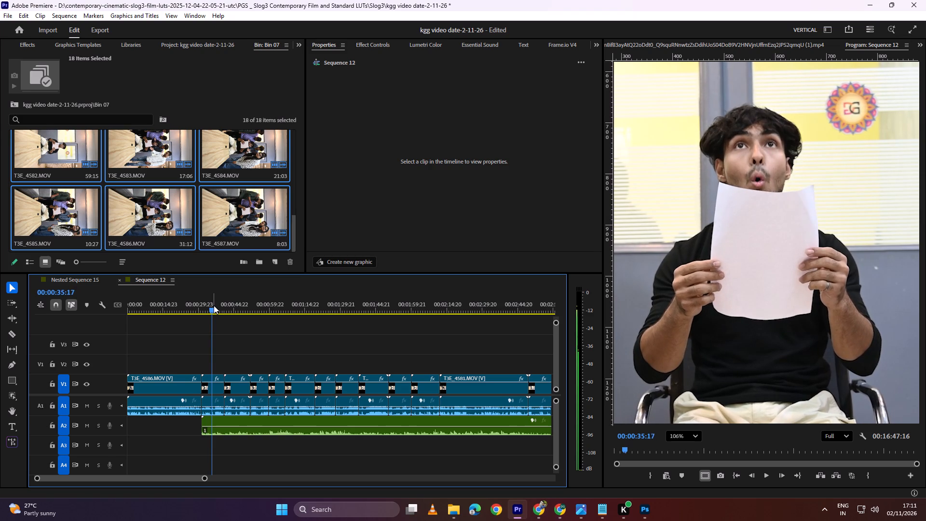
{"action": "key", "text": "Right"}
{"action": "key", "text": "Right"}
{"action": "key", "text": "Right"}
{"action": "key", "text": "Left"}
{"action": "key", "text": "Right"}
{"action": "key", "text": "Left"}
{"action": "key", "text": "Right"}
{"action": "key", "text": "Left"}
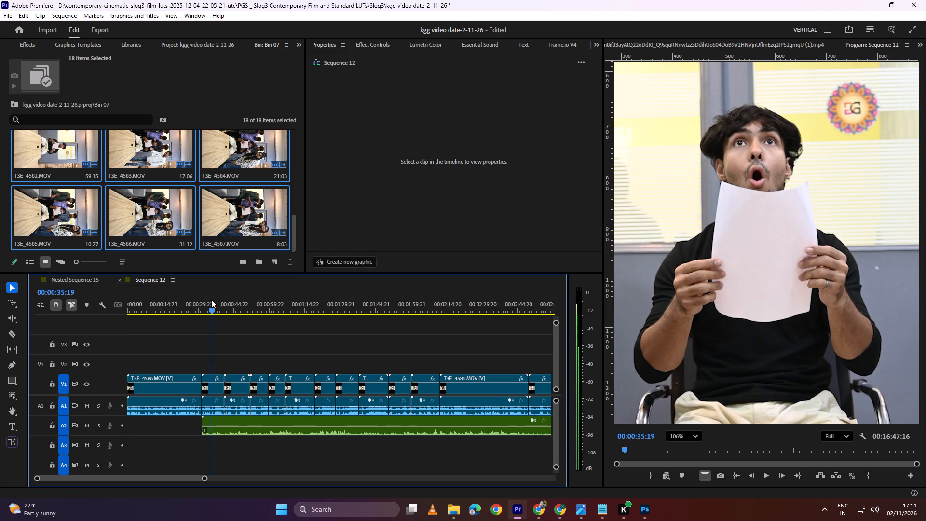
{"action": "key", "text": "Right"}
{"action": "key", "text": "Left"}
{"action": "key", "text": "Right"}
{"action": "key", "text": "Left"}
{"action": "key", "text": "Right"}
{"action": "key", "text": "Left"}
{"action": "key", "text": "Right"}
{"action": "key", "text": "Left"}
{"action": "key", "text": "Right"}
{"action": "key", "text": "Left"}
{"action": "key", "text": "Right"}
{"action": "key", "text": "Left"}
{"action": "key", "text": "Right"}
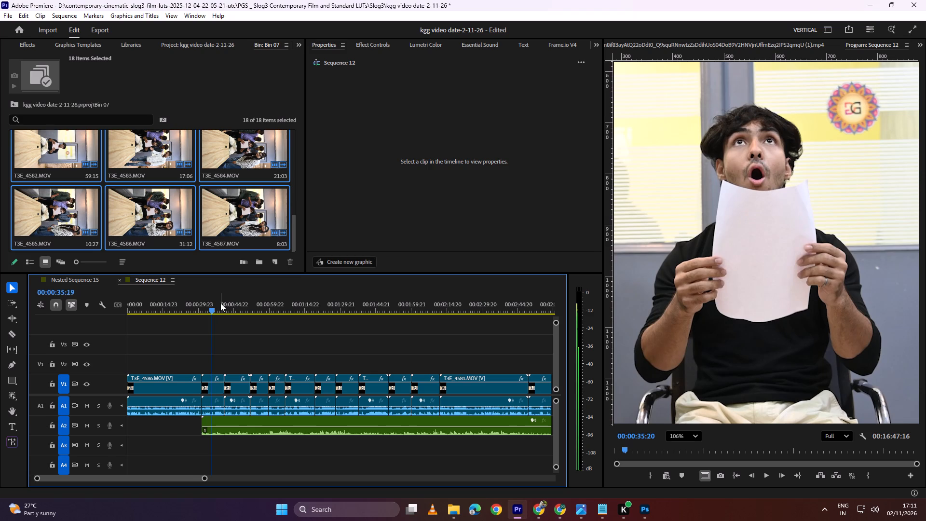
{"action": "key", "text": "Left"}
{"action": "key", "text": "Right"}
{"action": "key", "text": "Left"}
{"action": "key", "text": "Right"}
{"action": "key", "text": "Left"}
{"action": "key", "text": "Right"}
{"action": "key", "text": "Left"}
{"action": "key", "text": "Right"}
{"action": "key", "text": "Left"}
{"action": "key", "text": "Right"}
{"action": "key", "text": "Left"}
{"action": "key", "text": "Right"}
{"action": "key", "text": "Left"}
{"action": "key", "text": "Right"}
{"action": "key", "text": "Left"}
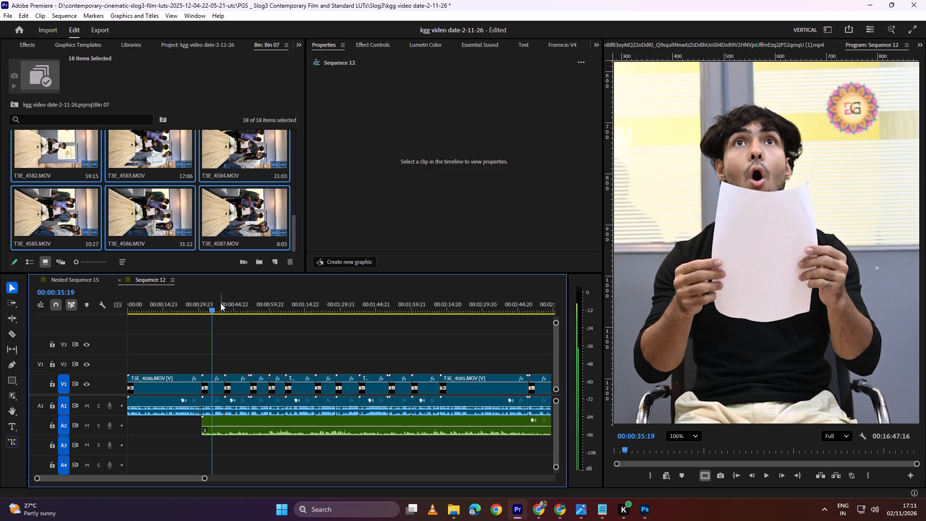
{"action": "key", "text": "Right"}
{"action": "key", "text": "Left"}
{"action": "key", "text": "Right"}
{"action": "key", "text": "Left"}
{"action": "key", "text": "Right"}
{"action": "key", "text": "Left"}
{"action": "key", "text": "Right"}
{"action": "key", "text": "Left"}
Compare the frames from about 00:00:35:18 to 00:00:35:22 to examine the movement of the man's mouth and the paper.
{"action": "key", "text": "Right"}
{"action": "key", "text": "Right"}
{"action": "key", "text": "Right"}
{"action": "key", "text": "Left"}
{"action": "key", "text": "Right"}
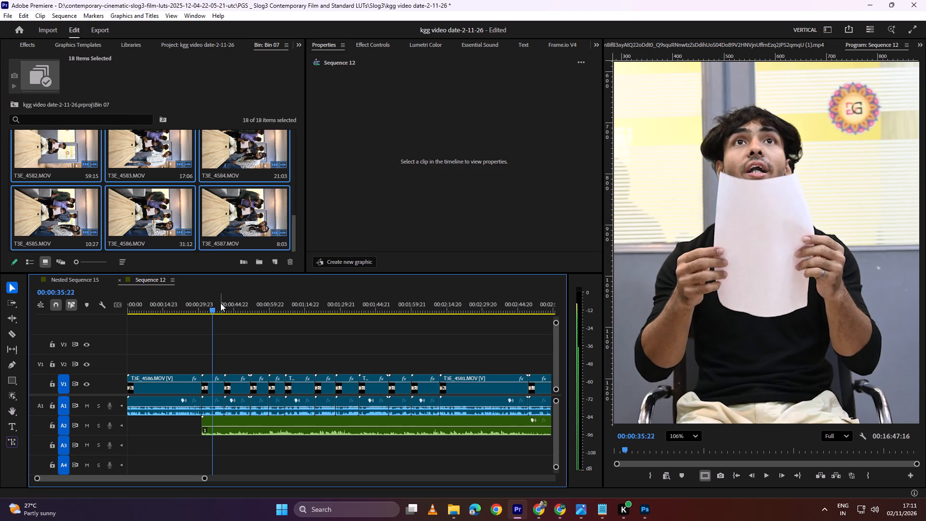
{"action": "key", "text": "Left"}
{"action": "key", "text": "Right"}
{"action": "key", "text": "Left"}
{"action": "key", "text": "Right"}
{"action": "key", "text": "Left"}
{"action": "key", "text": "Right"}
{"action": "key", "text": "Left"}
{"action": "key", "text": "Right"}
{"action": "key", "text": "Left"}
{"action": "key", "text": "Left"}
{"action": "key", "text": "Left"}
{"action": "key", "text": "Right"}
{"action": "key", "text": "Left"}
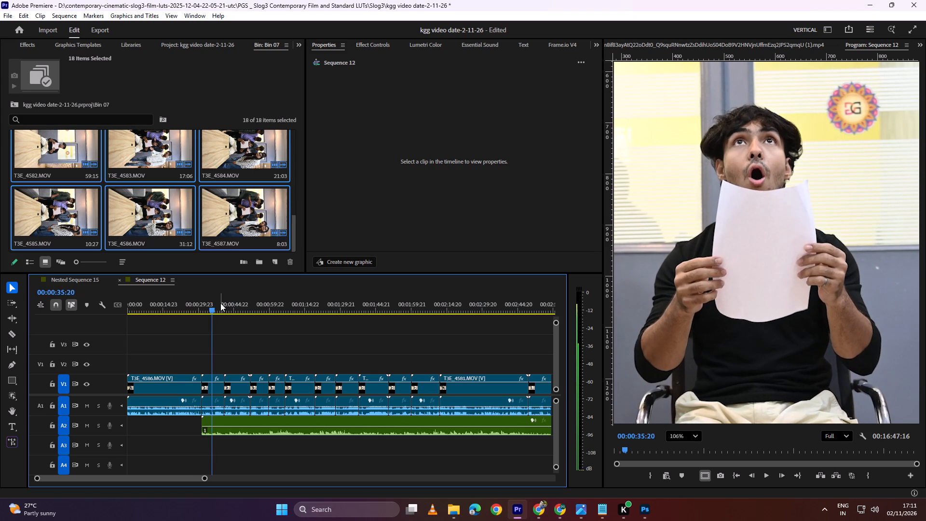
{"action": "key", "text": "Right"}
{"action": "key", "text": "Right"}
{"action": "key", "text": "Left"}
{"action": "key", "text": "Right"}
{"action": "key", "text": "Left"}
{"action": "key", "text": "Right"}
{"action": "key", "text": "Left"}
{"action": "key", "text": "Right"}
{"action": "key", "text": "Left"}
{"action": "key", "text": "Right"}
{"action": "key", "text": "Left"}
{"action": "key", "text": "Right"}
{"action": "key", "text": "Right"}
{"action": "key", "text": "Right"}
{"action": "key", "text": "Left"}
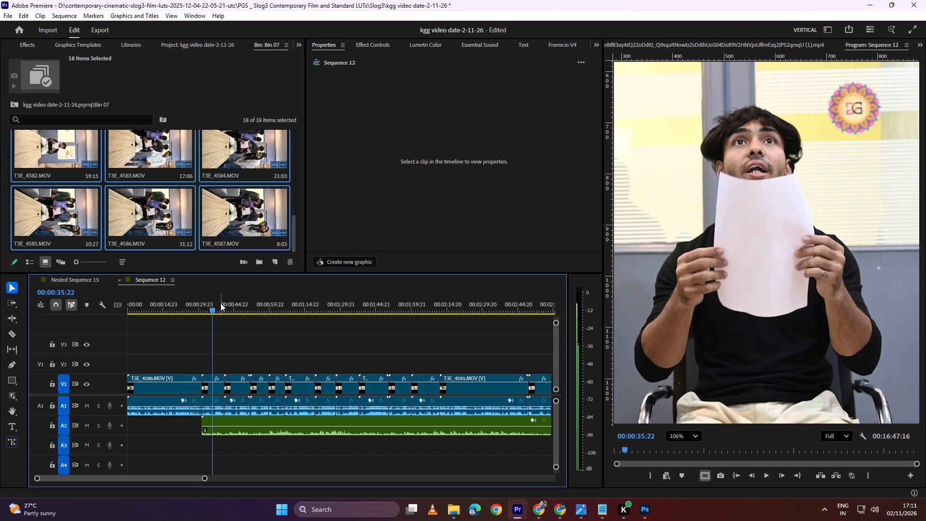
{"action": "key", "text": "Left"}
{"action": "key", "text": "Left"}
{"action": "key", "text": "Left"}
{"action": "key", "text": "Left"}
{"action": "key", "text": "Right"}
{"action": "key", "text": "Right"}
{"action": "key", "text": "Right"}
{"action": "key", "text": "Left"}
{"action": "key", "text": "Right"}
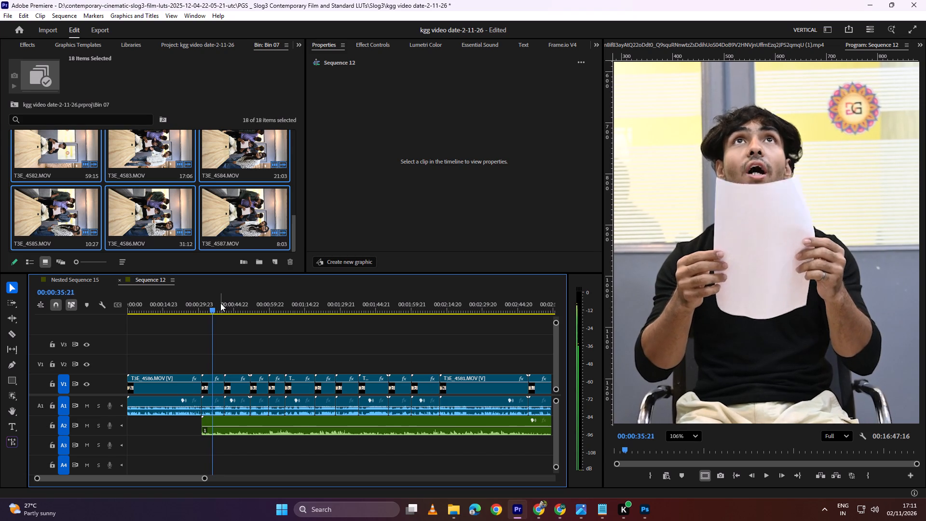
{"action": "key", "text": "Left"}
{"action": "key", "text": "Right"}
{"action": "key", "text": "Left"}
{"action": "key", "text": "Right"}
{"action": "key", "text": "Left"}
{"action": "key", "text": "Right"}
{"action": "key", "text": "Left"}
{"action": "key", "text": "Right"}
{"action": "key", "text": "Left"}
{"action": "key", "text": "Right"}
{"action": "key", "text": "Left"}
{"action": "key", "text": "Right"}
{"action": "key", "text": "Left"}
{"action": "key", "text": "Right"}
{"action": "key", "text": "Left"}
{"action": "key", "text": "Right"}
{"action": "key", "text": "Left"}
{"action": "key", "text": "Right"}
{"action": "key", "text": "Left"}
{"action": "key", "text": "Right"}
{"action": "key", "text": "Left"}
{"action": "key", "text": "Right"}
Examine the man's face in close-up at 229% magnification, comparing the frames at 00:00:35:20 and 00:00:35:21.
{"action": "scroll", "coordinate": [829, 128], "scroll_direction": "up", "scroll_amount": 8}
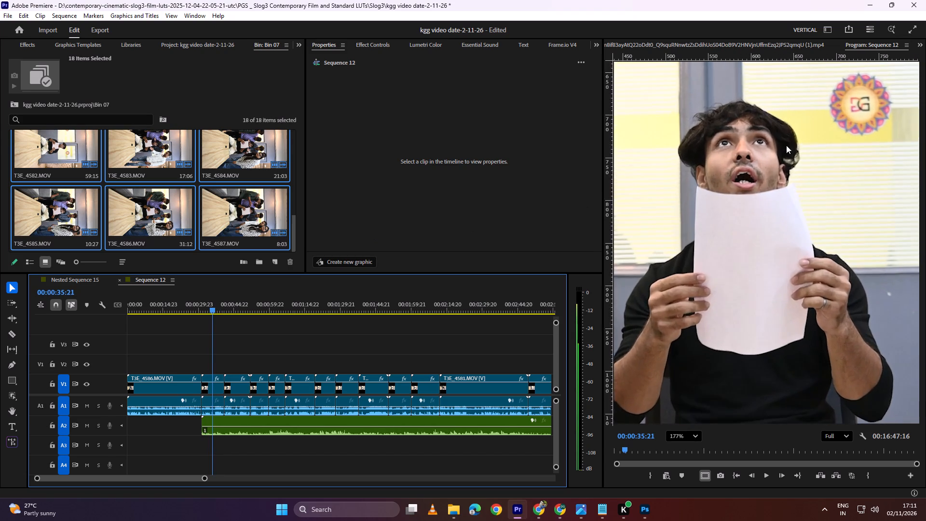
{"action": "scroll", "coordinate": [786, 145], "scroll_direction": "up", "scroll_amount": 1}
{"action": "key", "text": "Left"}
{"action": "key", "text": "Right"}
{"action": "key", "text": "Left"}
{"action": "key", "text": "Right"}
{"action": "key", "text": "Left"}
{"action": "key", "text": "Right"}
{"action": "key", "text": "Left"}
{"action": "key", "text": "Right"}
{"action": "key", "text": "Left"}
{"action": "key", "text": "Right"}
{"action": "key", "text": "Left"}
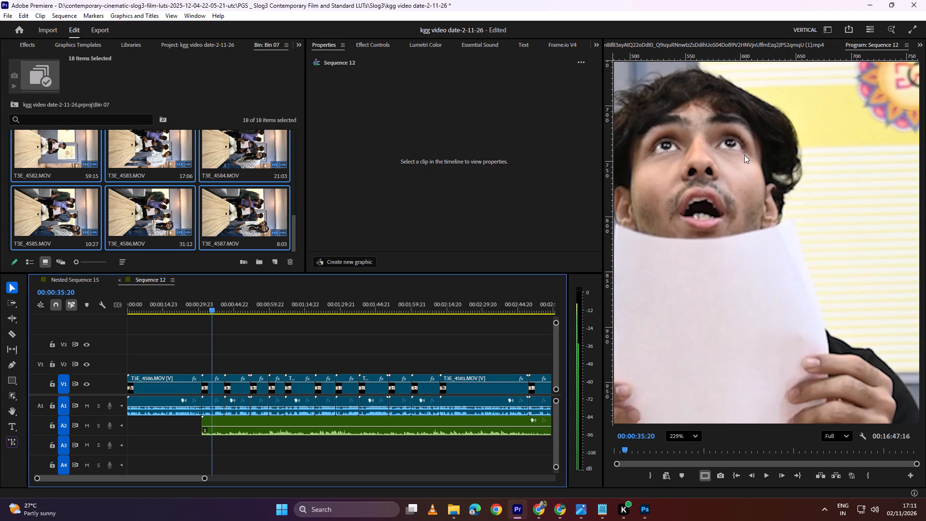
{"action": "key", "text": "Right"}
{"action": "key", "text": "Left"}
{"action": "key", "text": "Right"}
{"action": "key", "text": "Left"}
{"action": "key", "text": "Right"}
{"action": "key", "text": "Left"}
{"action": "key", "text": "Right"}
{"action": "key", "text": "Left"}
{"action": "key", "text": "Right"}
{"action": "key", "text": "Left"}
{"action": "key", "text": "Right"}
{"action": "key", "text": "Left"}
{"action": "key", "text": "Right"}
{"action": "key", "text": "Left"}
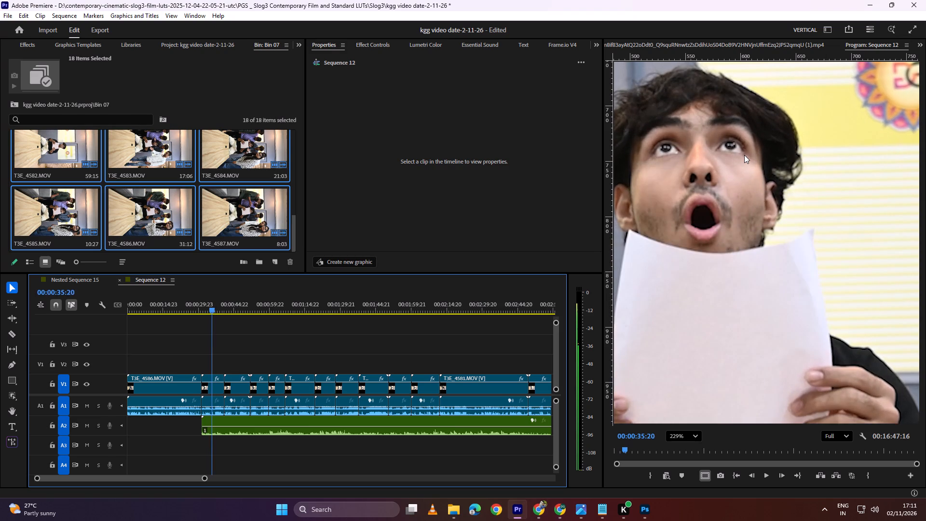
{"action": "key", "text": "Right"}
{"action": "key", "text": "Left"}
{"action": "key", "text": "Right"}
{"action": "key", "text": "Left"}
{"action": "key", "text": "Right"}
{"action": "key", "text": "Left"}
{"action": "key", "text": "Right"}
{"action": "middle_click_drag", "start_coordinate": [744, 155], "coordinate": [790, 194]}
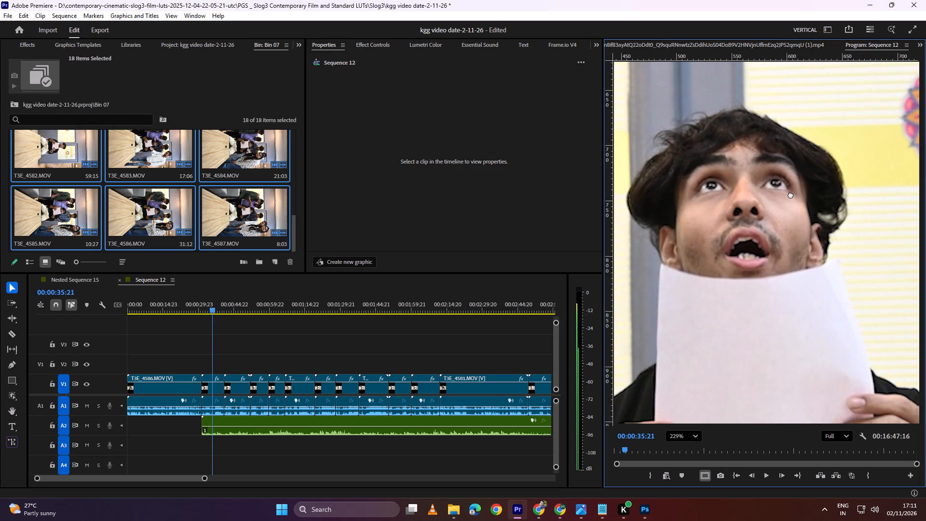
Compare the frames at 00:00:35:21 and 00:00:35:22 in close-up to examine the man's mouth and the paper.
{"action": "key", "text": "Right"}
{"action": "key", "text": "Left"}
{"action": "key", "text": "Right"}
{"action": "key", "text": "Left"}
{"action": "key", "text": "Right"}
{"action": "key", "text": "Left"}
{"action": "key", "text": "Right"}
{"action": "key", "text": "Left"}
{"action": "key", "text": "Right"}
{"action": "key", "text": "Left"}
{"action": "key", "text": "Right"}
{"action": "key", "text": "Left"}
{"action": "key", "text": "Right"}
{"action": "key", "text": "Left"}
{"action": "key", "text": "Right"}
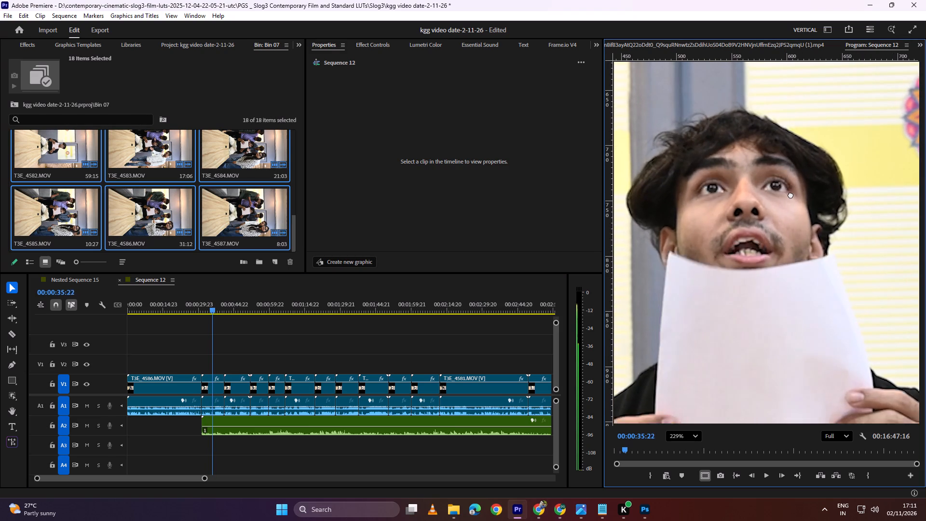
{"action": "key", "text": "Left"}
{"action": "key", "text": "Right"}
{"action": "key", "text": "Left"}
{"action": "key", "text": "Right"}
{"action": "key", "text": "Left"}
{"action": "key", "text": "Right"}
{"action": "key", "text": "Left"}
{"action": "key", "text": "Right"}
{"action": "key", "text": "Left"}
Compare the close-up frames at 00:00:35:20 and 00:00:35:21 to examine the man's change of expression.
{"action": "key", "text": "Left"}
{"action": "key", "text": "Right"}
{"action": "key", "text": "Left"}
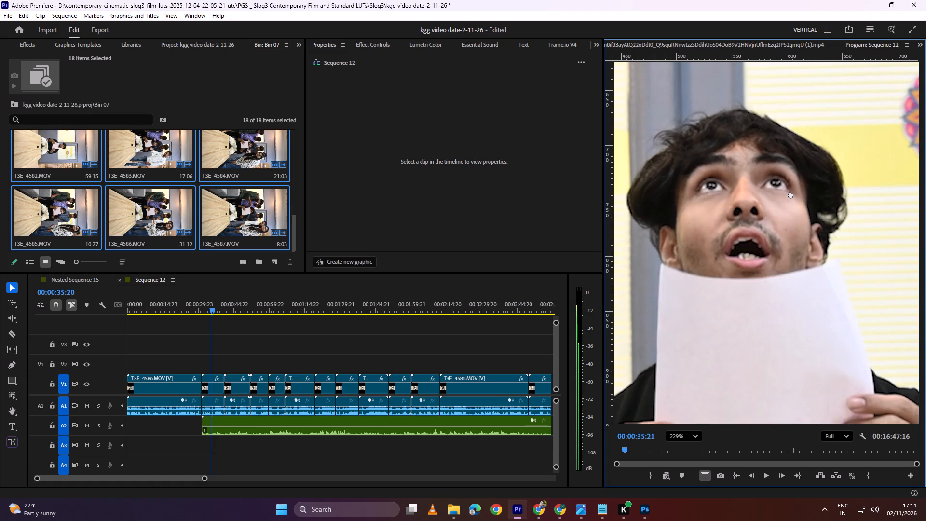
{"action": "key", "text": "Right"}
{"action": "key", "text": "Left"}
{"action": "key", "text": "Right"}
{"action": "key", "text": "Left"}
{"action": "key", "text": "Right"}
{"action": "key", "text": "Left"}
{"action": "key", "text": "Right"}
{"action": "key", "text": "Left"}
{"action": "key", "text": "Right"}
{"action": "key", "text": "Left"}
{"action": "key", "text": "Right"}
{"action": "key", "text": "Left"}
{"action": "key", "text": "Right"}
{"action": "key", "text": "Left"}
{"action": "key", "text": "Right"}
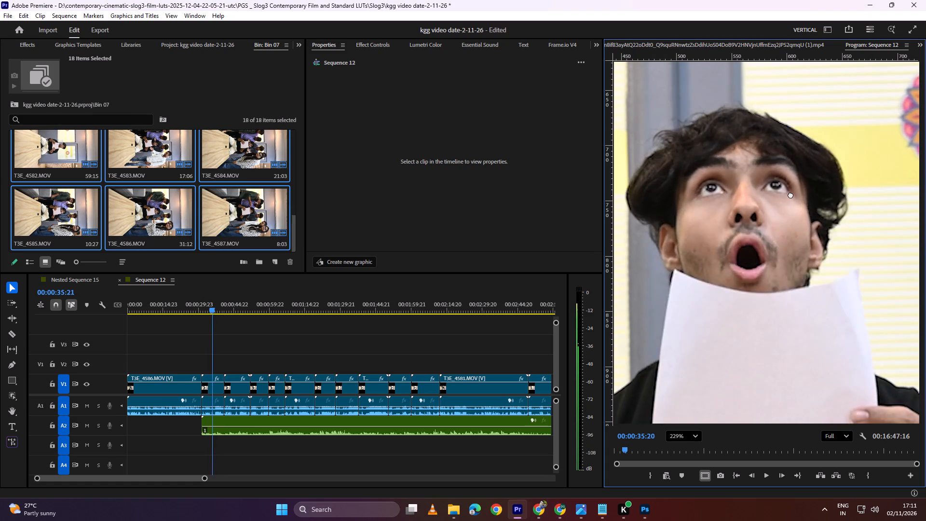
{"action": "key", "text": "Left"}
{"action": "key", "text": "Right"}
{"action": "key", "text": "Left"}
{"action": "key", "text": "Right"}
{"action": "key", "text": "Left"}
{"action": "key", "text": "Right"}
{"action": "key", "text": "Left"}
{"action": "key", "text": "Right"}
{"action": "key", "text": "Left"}
{"action": "key", "text": "Right"}
{"action": "key", "text": "Left"}
{"action": "key", "text": "Right"}
{"action": "key", "text": "Left"}
{"action": "key", "text": "Right"}
{"action": "key", "text": "Left"}
{"action": "key", "text": "Right"}
{"action": "key", "text": "Left"}
{"action": "key", "text": "Right"}
{"action": "key", "text": "Left"}
{"action": "key", "text": "Right"}
{"action": "key", "text": "Left"}
{"action": "key", "text": "Right"}
{"action": "key", "text": "Left"}
{"action": "key", "text": "Right"}
{"action": "key", "text": "Left"}
{"action": "key", "text": "Right"}
{"action": "key", "text": "Left"}
{"action": "key", "text": "Right"}
{"action": "key", "text": "Left"}
{"action": "key", "text": "Right"}
{"action": "key", "text": "Left"}
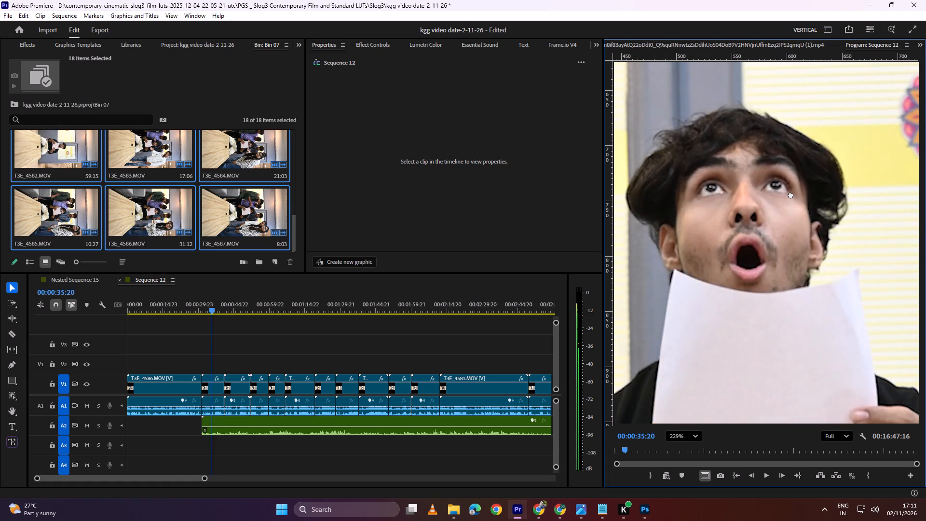
{"action": "key", "text": "Right"}
{"action": "key", "text": "Left"}
{"action": "key", "text": "Right"}
{"action": "key", "text": "Left"}
{"action": "key", "text": "Right"}
{"action": "key", "text": "Left"}
{"action": "key", "text": "Right"}
{"action": "key", "text": "Left"}
Compare the frames at 00:00:35:19 and 00:00:35:20 in a wider view at 69% magnification.
{"action": "scroll", "coordinate": [790, 194], "scroll_direction": "down", "scroll_amount": 14}
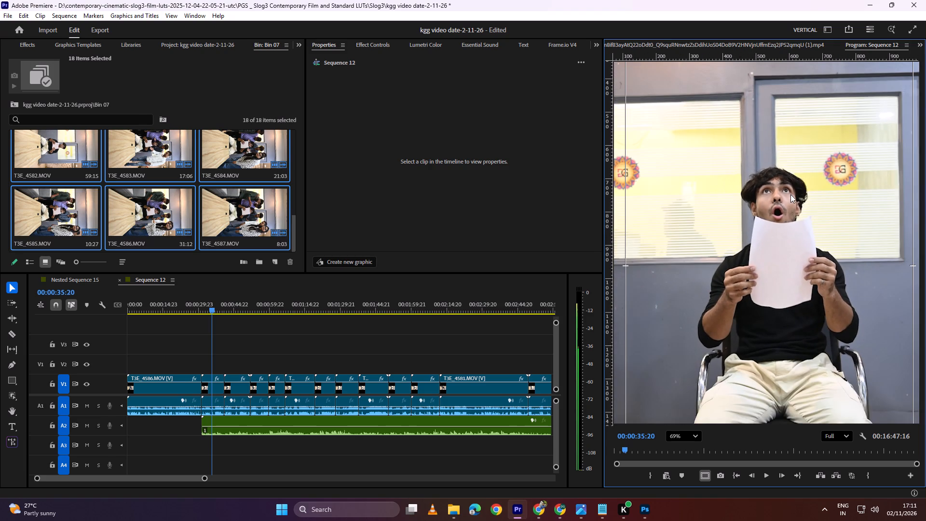
{"action": "key", "text": "Left"}
{"action": "key", "text": "Right"}
{"action": "key", "text": "Left"}
{"action": "key", "text": "Right"}
{"action": "key", "text": "Left"}
{"action": "key", "text": "Right"}
{"action": "key", "text": "Left"}
{"action": "key", "text": "Right"}
{"action": "key", "text": "Left"}
{"action": "key", "text": "Right"}
View the full frame at 49%, step back a few frames from 00:00:35:20 and play the take to 00:00:36:04.
{"action": "scroll", "coordinate": [790, 194], "scroll_direction": "down", "scroll_amount": 4}
{"action": "key", "text": "Left"}
{"action": "key", "text": "Left"}
{"action": "key", "text": "Left"}
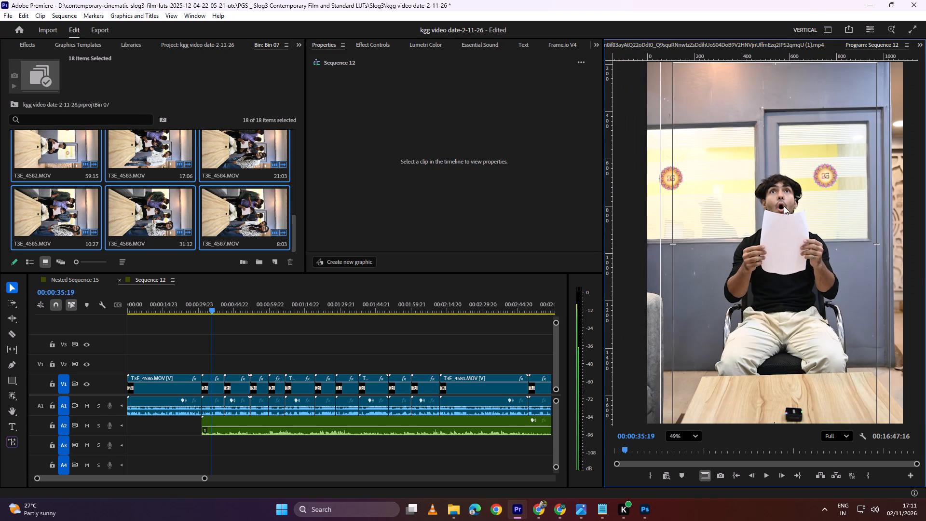
{"action": "key", "text": "Left"}
{"action": "key", "text": "Left"}
{"action": "key", "text": "space"}
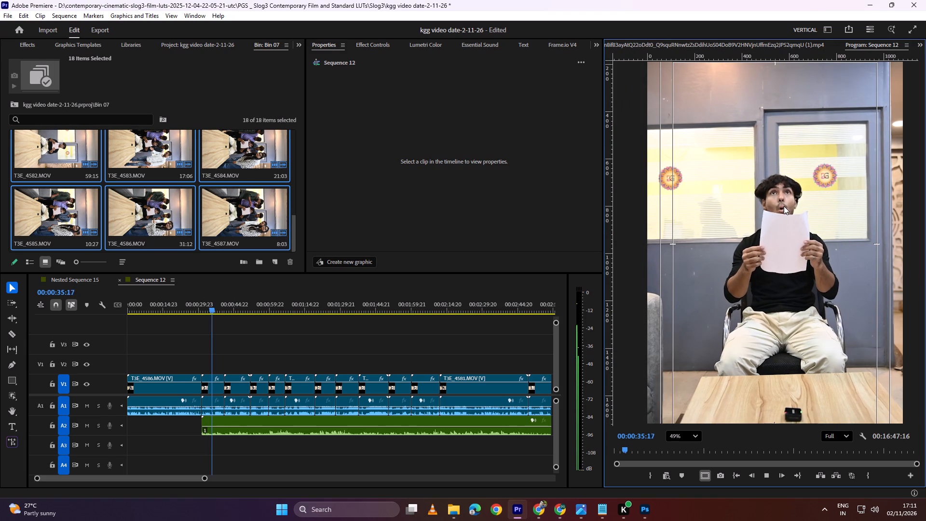
{"action": "key", "text": "space"}
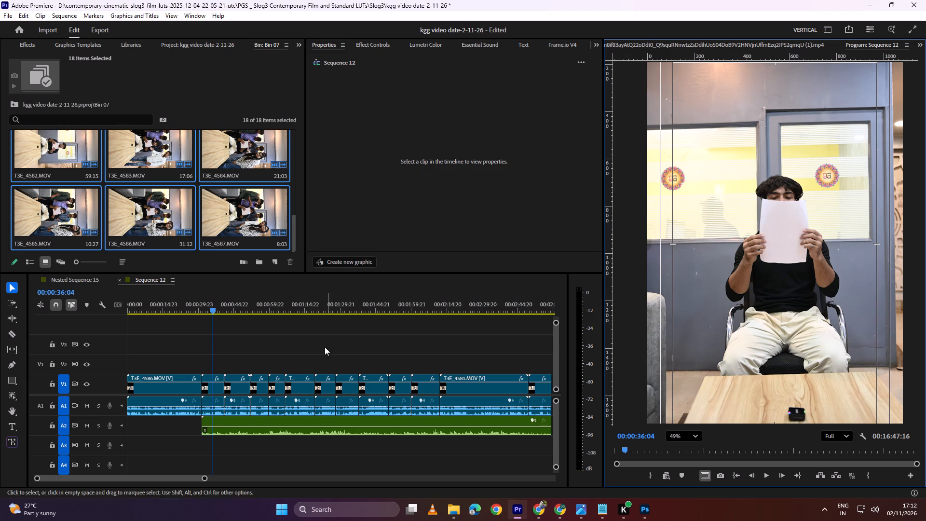
Delete the clip under the playhead, directly after T3E_4586.MOV on V1, and remove the gap it leaves.
{"action": "left_click", "coordinate": [211, 384]}
{"action": "key", "text": "Delete"}
{"action": "left_click", "coordinate": [212, 386]}
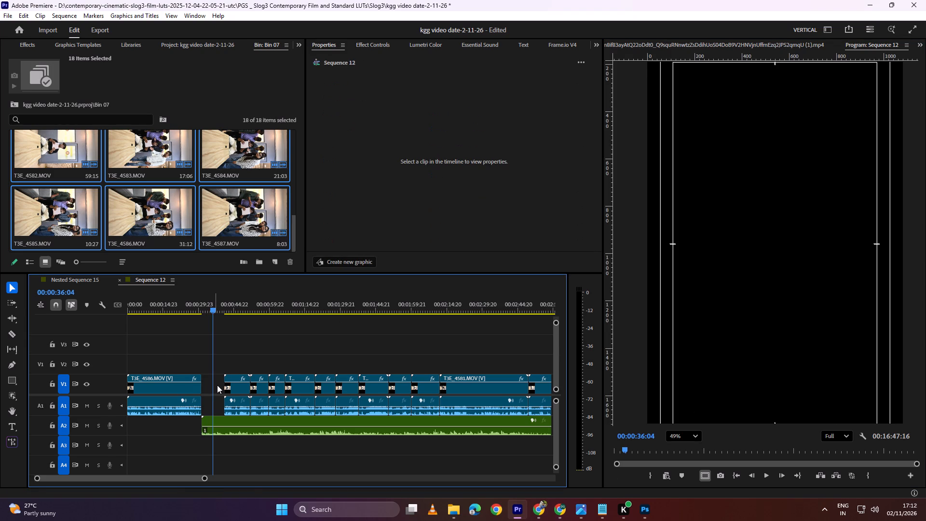
{"action": "left_click", "coordinate": [217, 385]}
{"action": "key", "text": "Delete"}
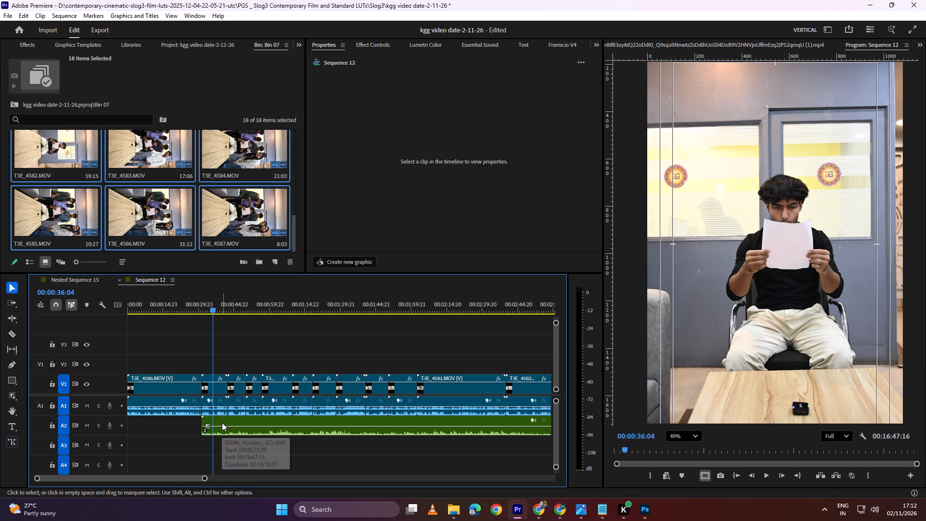
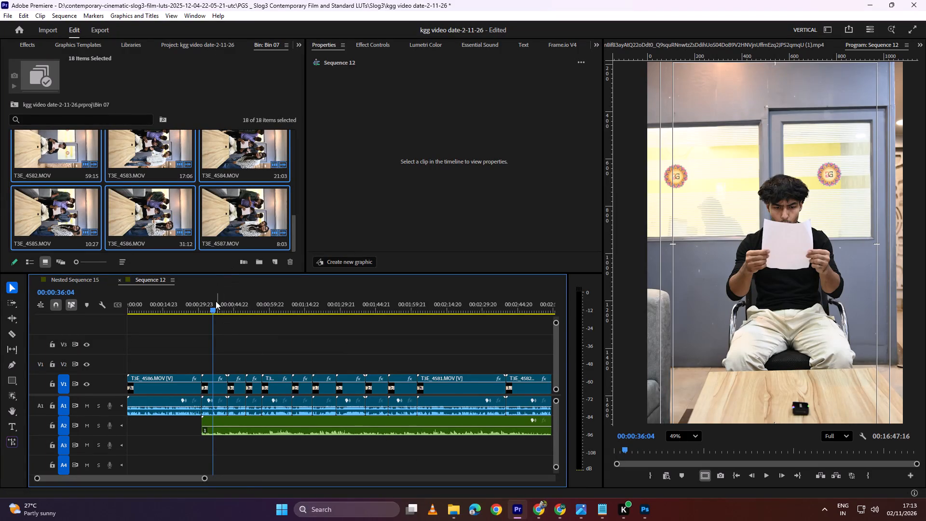
Switch from Sequence 12 to Nested Sequence 15 and review its gym shots through to the closing launch-offer card.
{"action": "left_click_drag", "start_coordinate": [216, 300], "coordinate": [201, 305]}
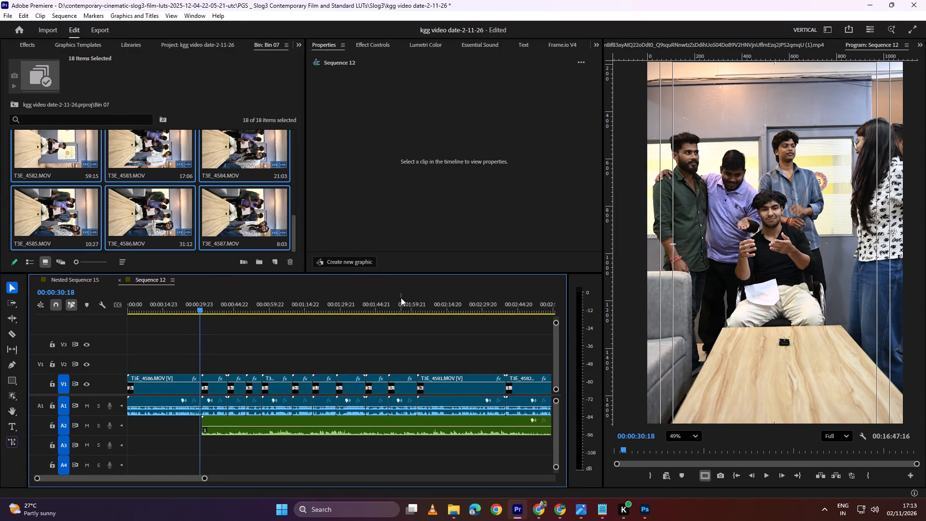
{"action": "left_click", "coordinate": [87, 279]}
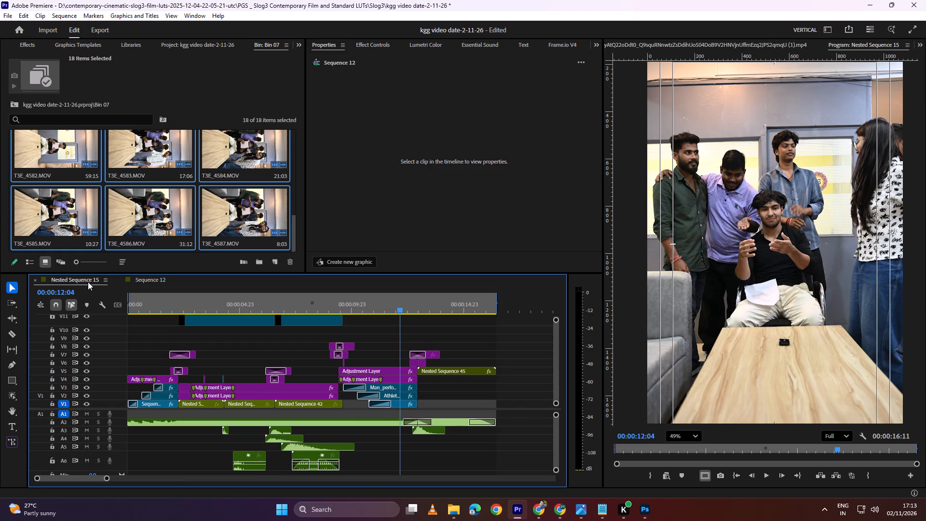
{"action": "scroll", "coordinate": [243, 363], "scroll_direction": "up", "scroll_amount": 14, "text": "alt"}
{"action": "left_click_drag", "start_coordinate": [298, 301], "coordinate": [266, 309]}
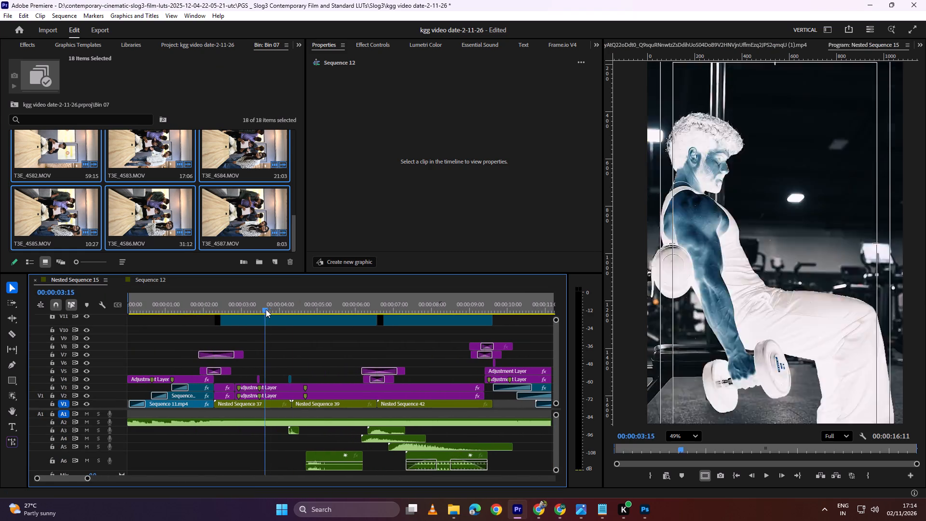
{"action": "left_click_drag", "start_coordinate": [266, 309], "coordinate": [338, 311]}
{"action": "scroll", "coordinate": [791, 213], "scroll_direction": "down", "scroll_amount": 4}
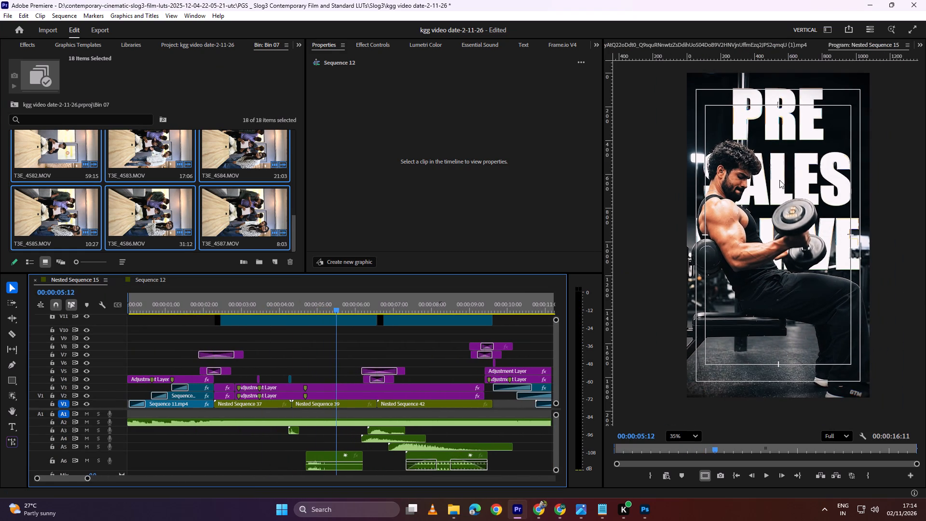
{"action": "middle_click_drag", "start_coordinate": [779, 180], "coordinate": [764, 219]}
{"action": "scroll", "coordinate": [414, 368], "scroll_direction": "down", "scroll_amount": 17}
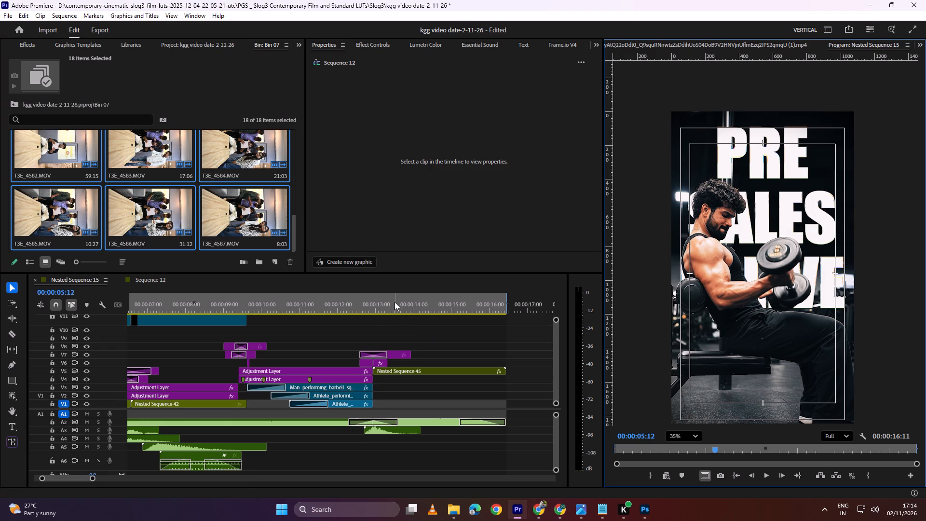
{"action": "left_click_drag", "start_coordinate": [417, 302], "coordinate": [430, 305]}
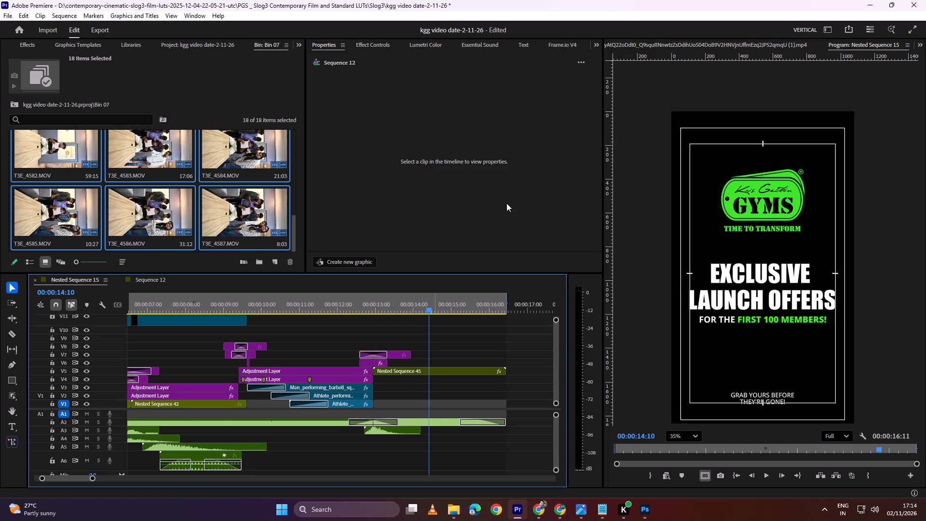
Review the dumbbell curl shot with the large white title behind the man, around 00:00:05:07.
{"action": "scroll", "coordinate": [275, 364], "scroll_direction": "up", "scroll_amount": 4}
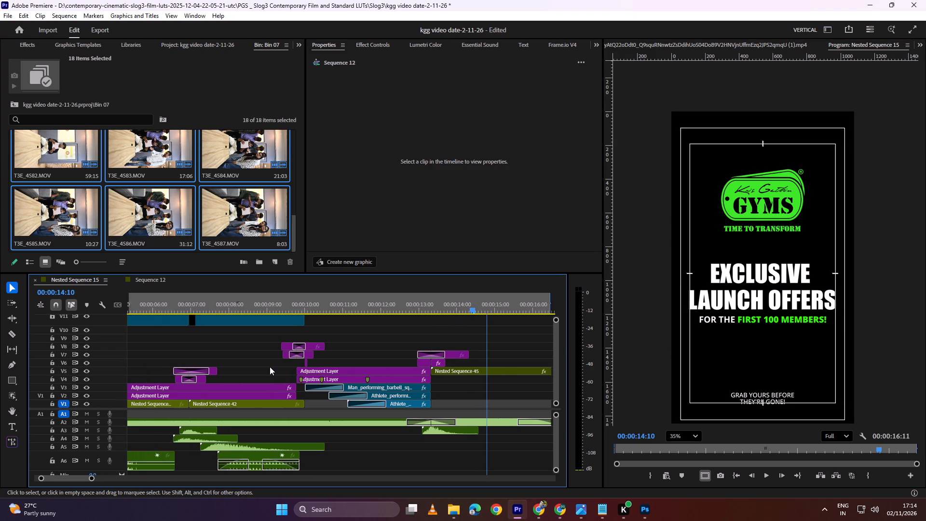
{"action": "scroll", "coordinate": [270, 367], "scroll_direction": "up", "scroll_amount": 13}
{"action": "left_click_drag", "start_coordinate": [300, 304], "coordinate": [286, 311]}
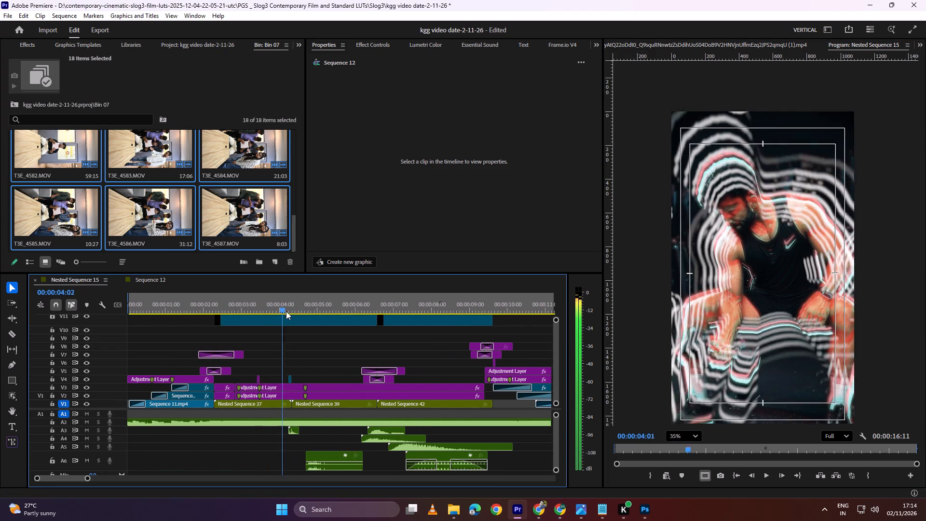
{"action": "left_click_drag", "start_coordinate": [286, 311], "coordinate": [330, 308]}
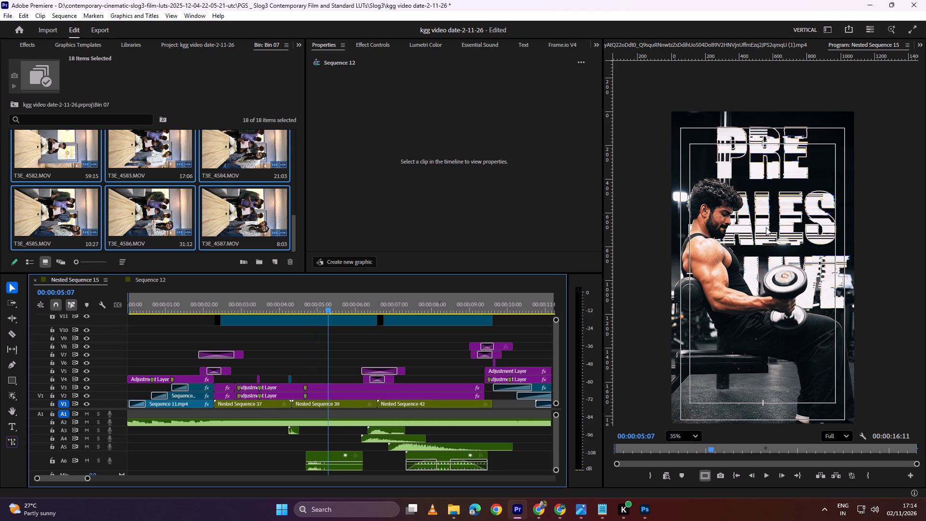
{"action": "key", "text": "space"}
{"action": "key", "text": "space"}
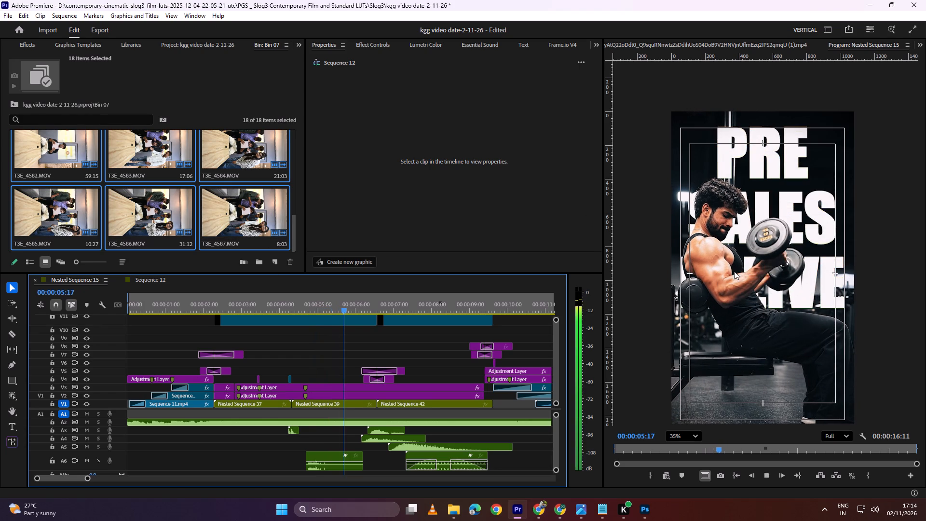
Open Nested Sequence 39 and clear the selection of its two "pre sales is live" title clips.
{"action": "double_click", "coordinate": [324, 405]}
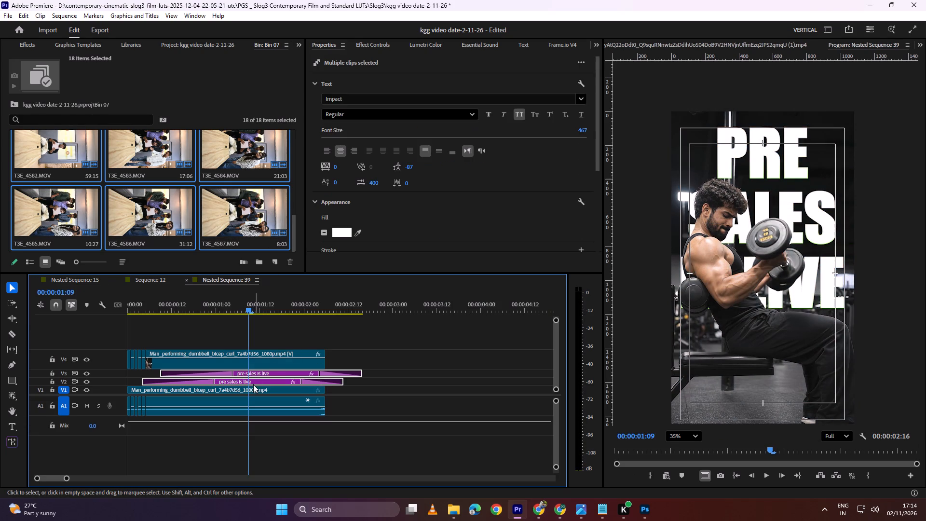
{"action": "left_click", "coordinate": [253, 384]}
{"action": "left_click", "coordinate": [367, 36]}
{"action": "left_click", "coordinate": [372, 52]}
{"action": "scroll", "coordinate": [369, 69], "scroll_direction": "up", "scroll_amount": 6}
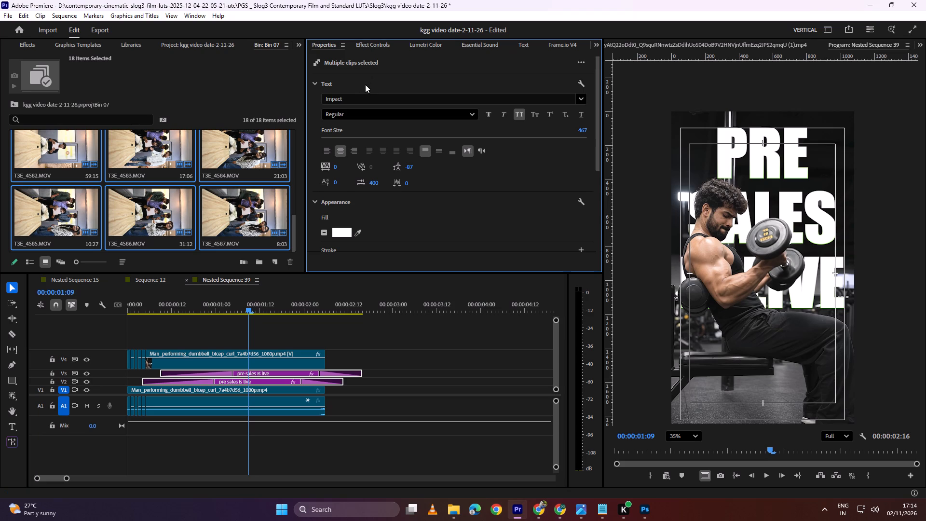
{"action": "scroll", "coordinate": [365, 84], "scroll_direction": "up", "scroll_amount": 2}
{"action": "left_click", "coordinate": [436, 395]}
{"action": "left_click", "coordinate": [392, 388]}
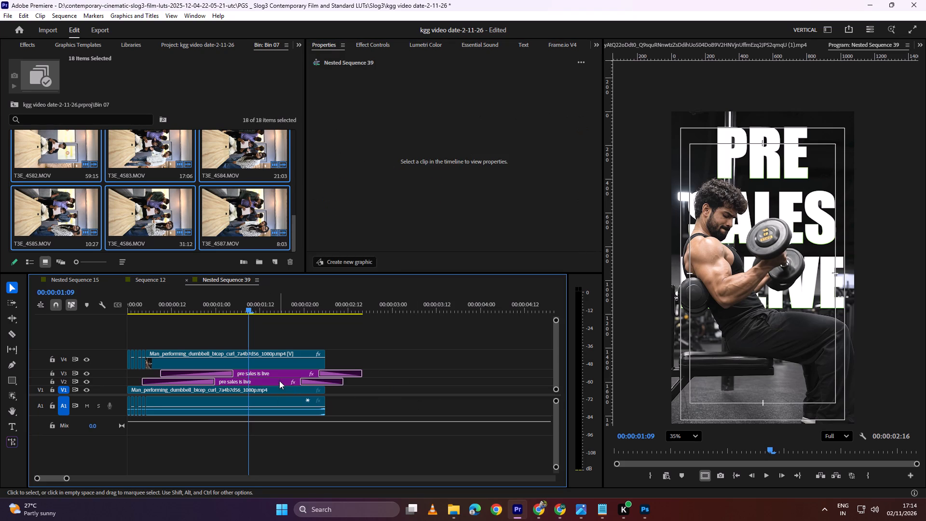
Replace the text of the title clip on V2 with "grab it now", one word per line.
{"action": "left_click", "coordinate": [279, 381]}
{"action": "double_click", "coordinate": [372, 74]}
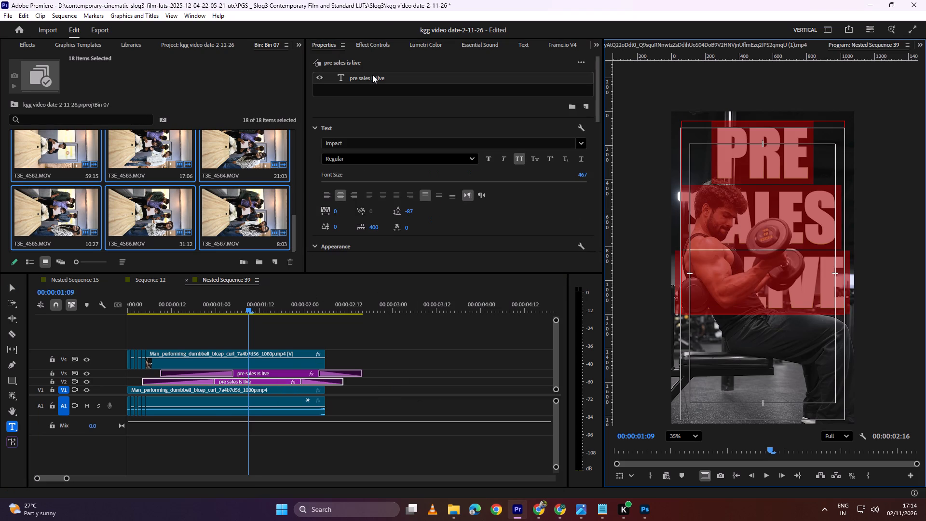
{"action": "type", "text": "ga"}
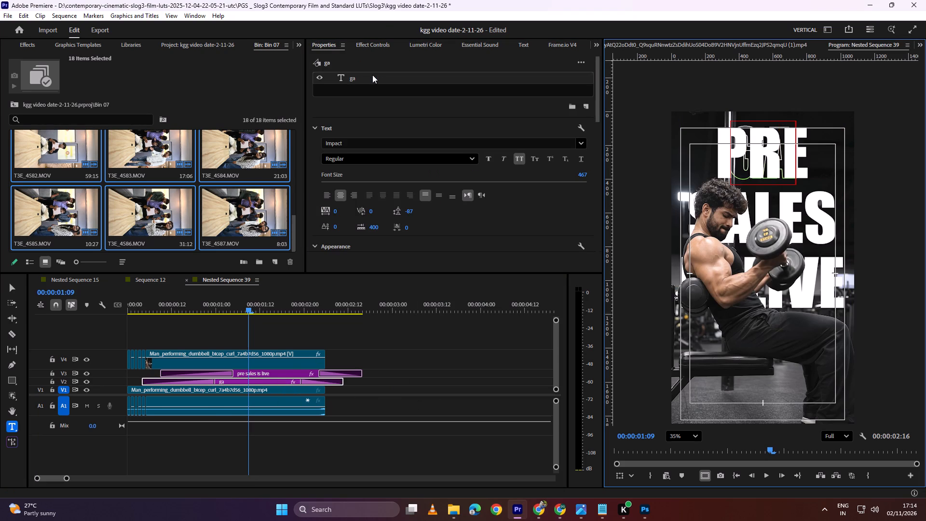
{"action": "key", "text": "BackSpace"}
{"action": "key", "text": "BackSpace"}
{"action": "key", "text": "BackSpace"}
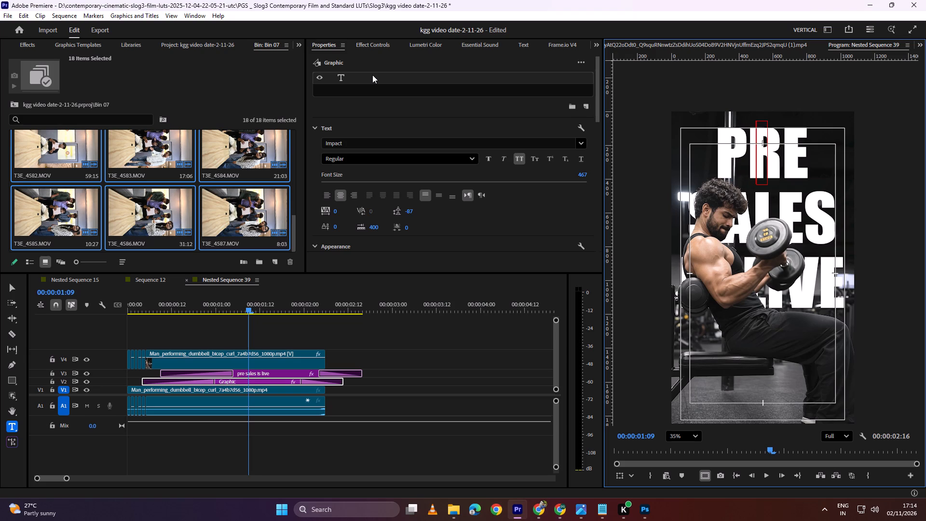
{"action": "type", "text": "grab"}
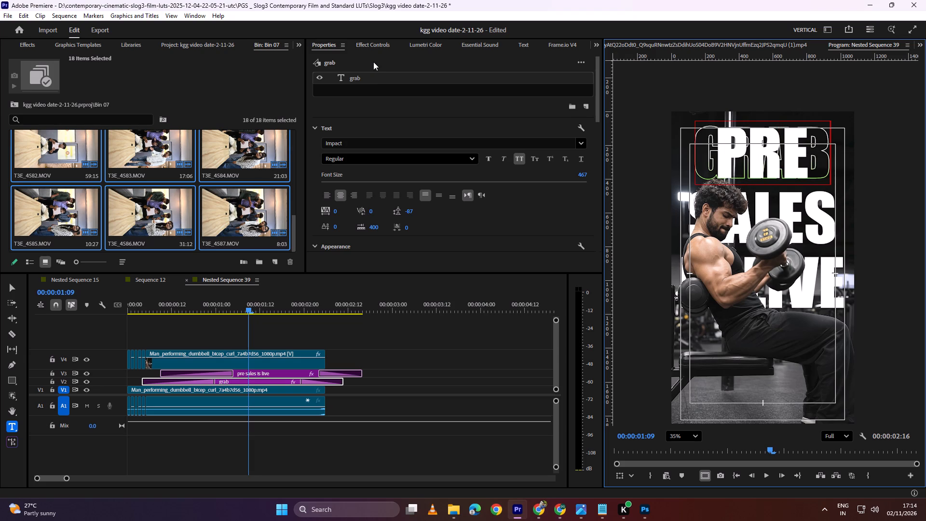
{"action": "key", "text": "Return"}
{"action": "type", "text": "it"}
{"action": "key", "text": "space"}
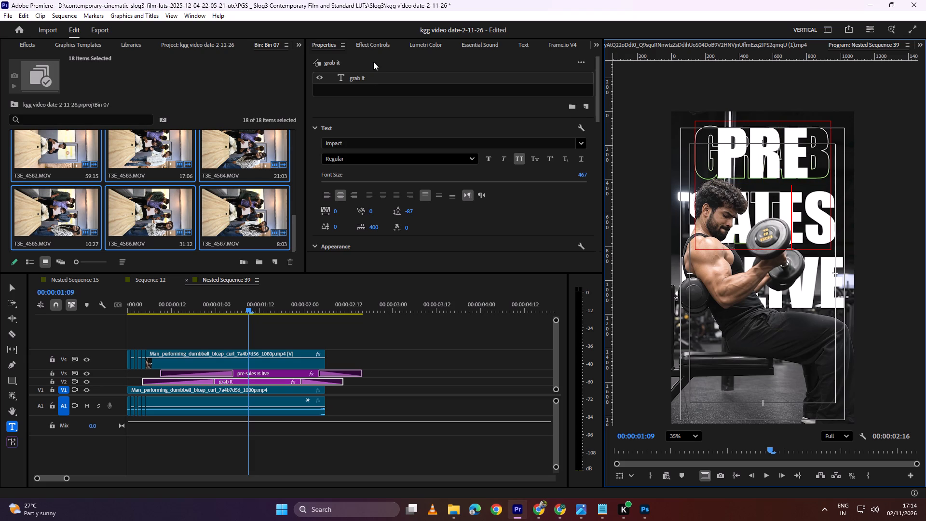
{"action": "key", "text": "Return"}
{"action": "type", "text": "no"}
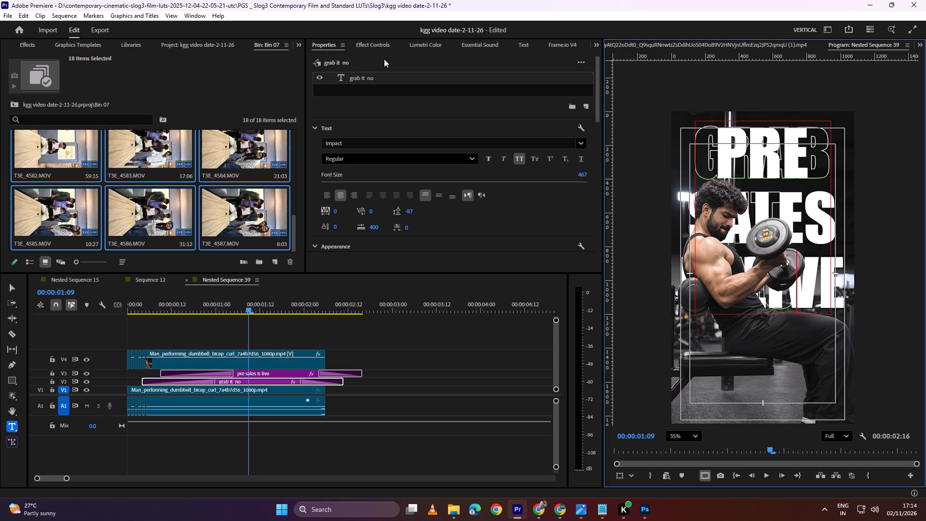
{"action": "key", "text": "w"}
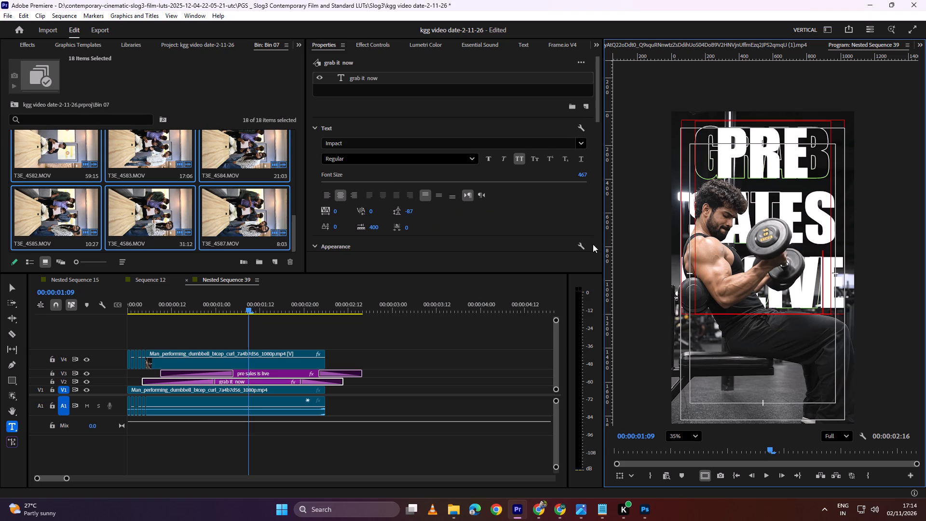
Hide video track V3, which holds the solid "pre sales is live" title.
{"action": "left_click", "coordinate": [90, 376]}
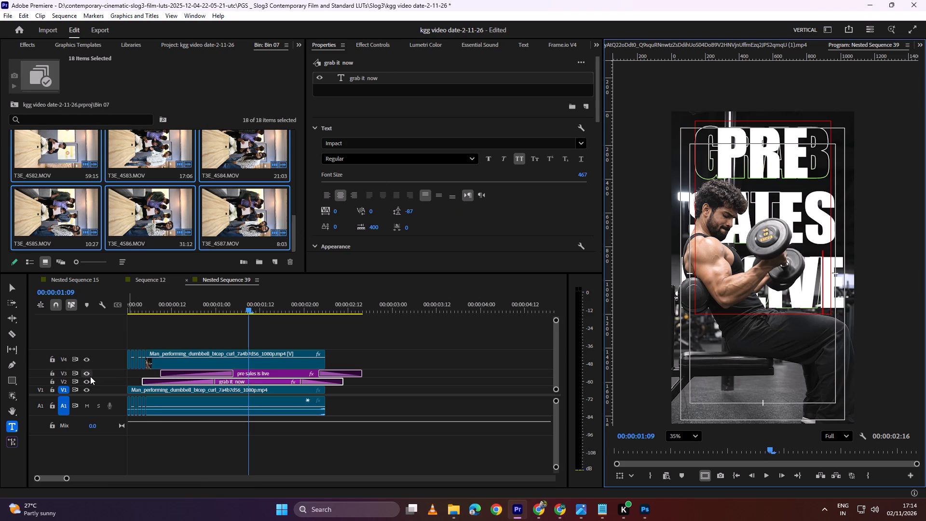
Right-align all three lines of the "grab it now" title.
{"action": "triple_click", "coordinate": [777, 276]}
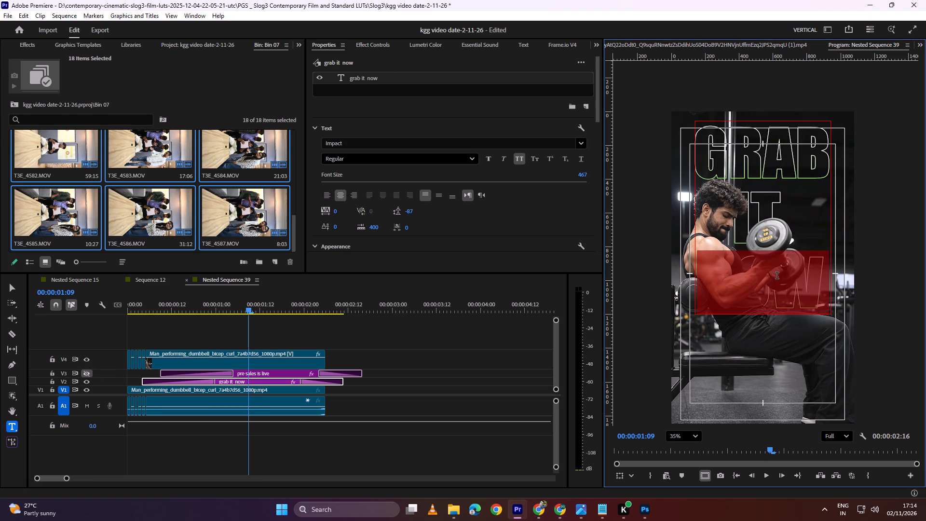
{"action": "double_click", "coordinate": [777, 276]}
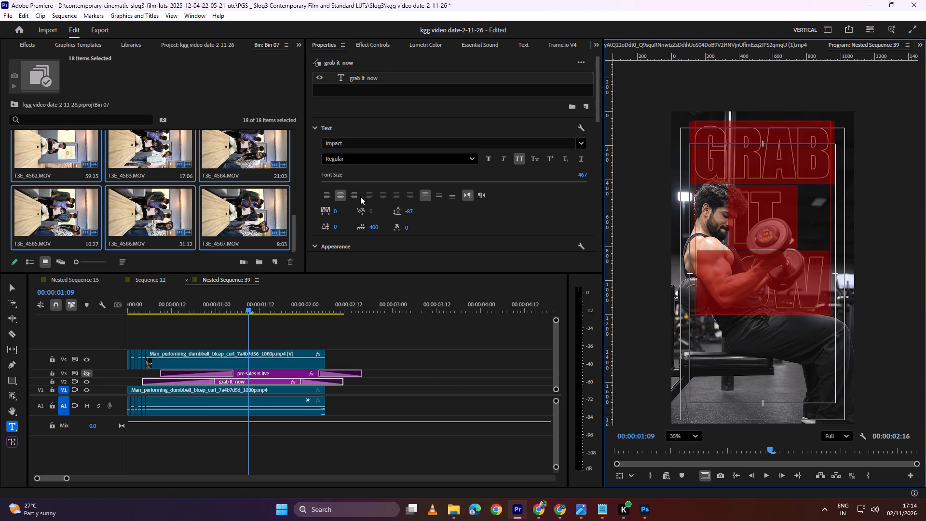
{"action": "left_click", "coordinate": [356, 195]}
{"action": "triple_click", "coordinate": [356, 195]}
{"action": "double_click", "coordinate": [356, 195]}
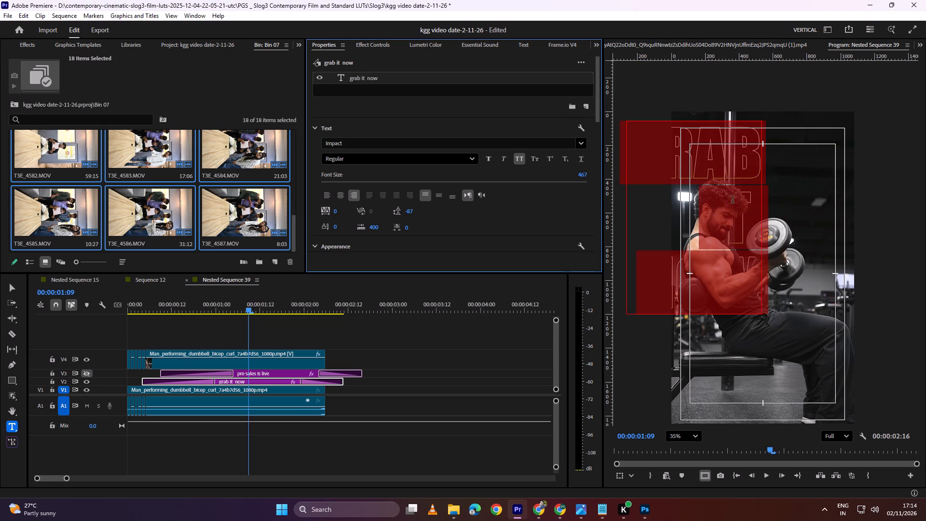
Delete the extra space after "it" in the title's second line.
{"action": "left_click_drag", "start_coordinate": [755, 199], "coordinate": [766, 197]}
{"action": "key", "text": "BackSpace"}
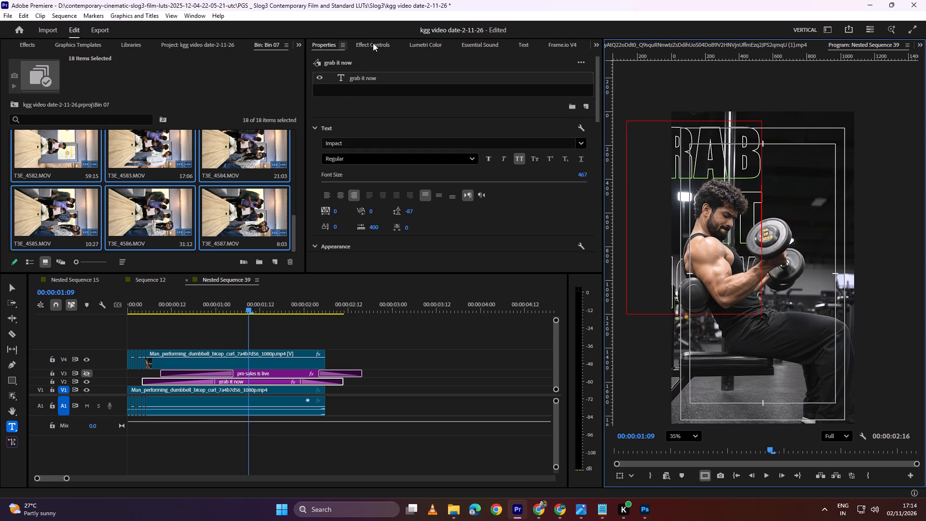
Set the "grab it now" title's position to 1134 X and 669 Y.
{"action": "scroll", "coordinate": [459, 220], "scroll_direction": "down", "scroll_amount": 2}
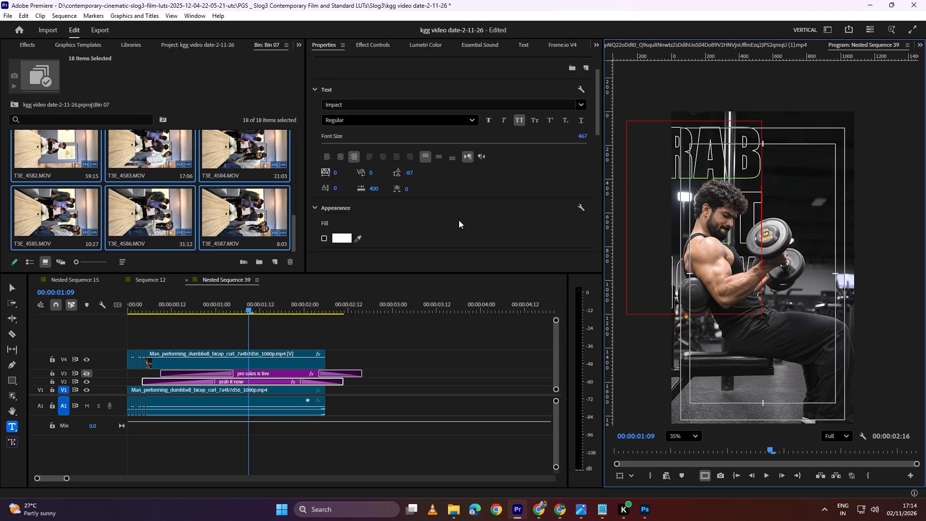
{"action": "scroll", "coordinate": [459, 220], "scroll_direction": "down", "scroll_amount": 10}
{"action": "scroll", "coordinate": [530, 164], "scroll_direction": "down", "scroll_amount": 10}
{"action": "scroll", "coordinate": [471, 199], "scroll_direction": "up", "scroll_amount": 3}
{"action": "scroll", "coordinate": [473, 200], "scroll_direction": "down", "scroll_amount": 5}
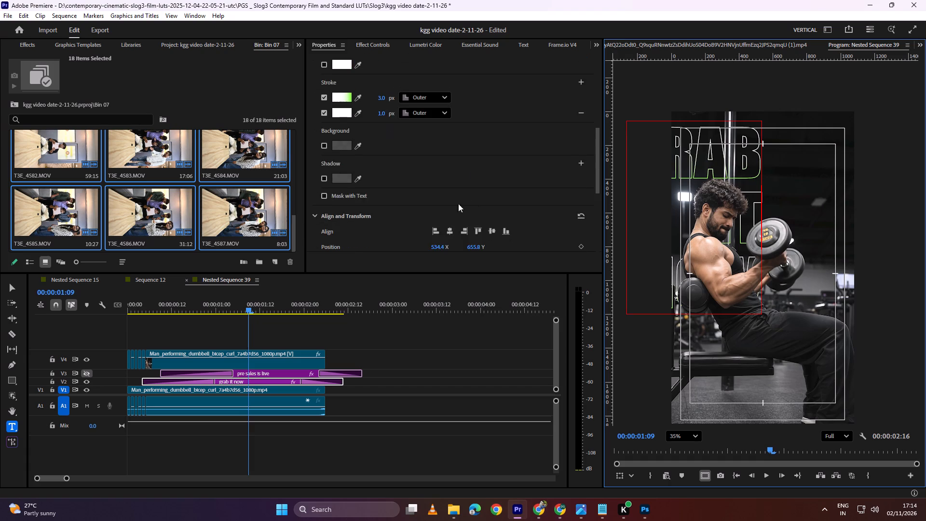
{"action": "scroll", "coordinate": [458, 204], "scroll_direction": "down", "scroll_amount": 3}
{"action": "left_click_drag", "start_coordinate": [434, 196], "coordinate": [703, 192]}
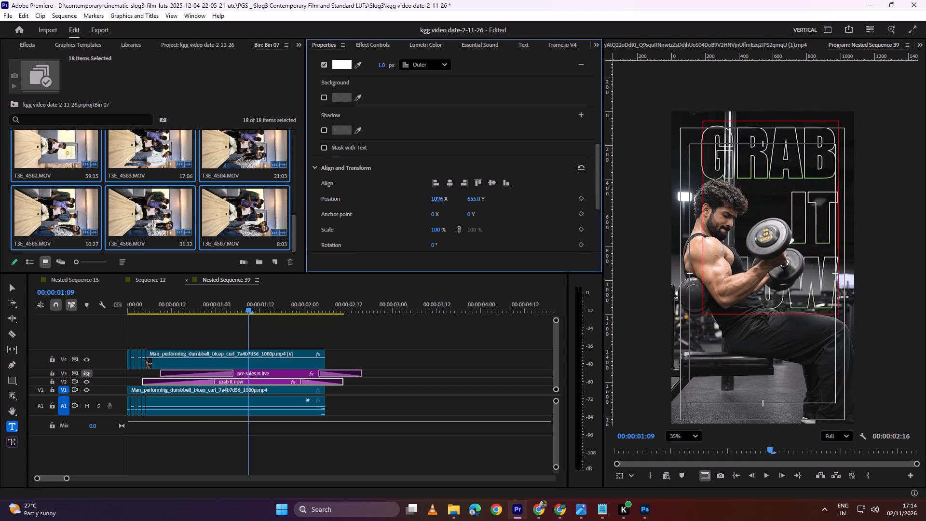
{"action": "left_click_drag", "start_coordinate": [703, 192], "coordinate": [720, 192]}
{"action": "left_click_drag", "start_coordinate": [478, 198], "coordinate": [485, 197]}
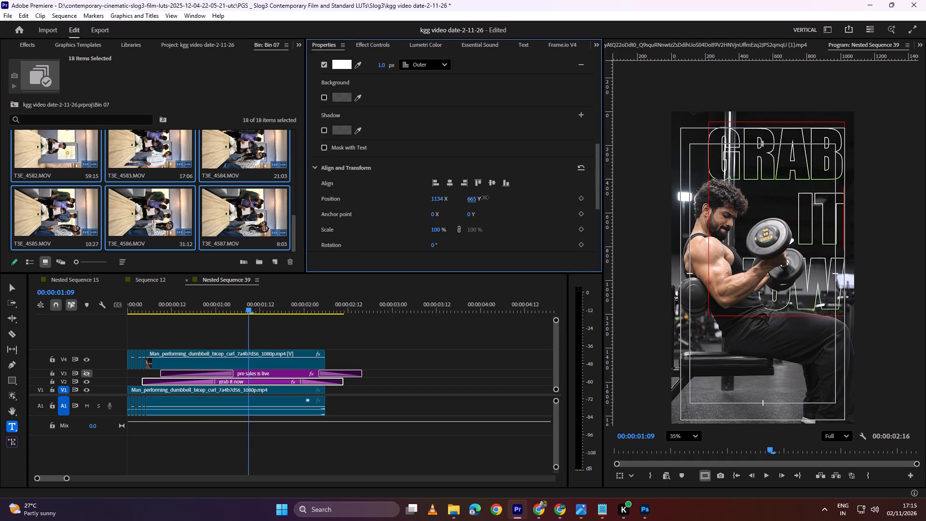
{"action": "left_click_drag", "start_coordinate": [485, 197], "coordinate": [485, 197]}
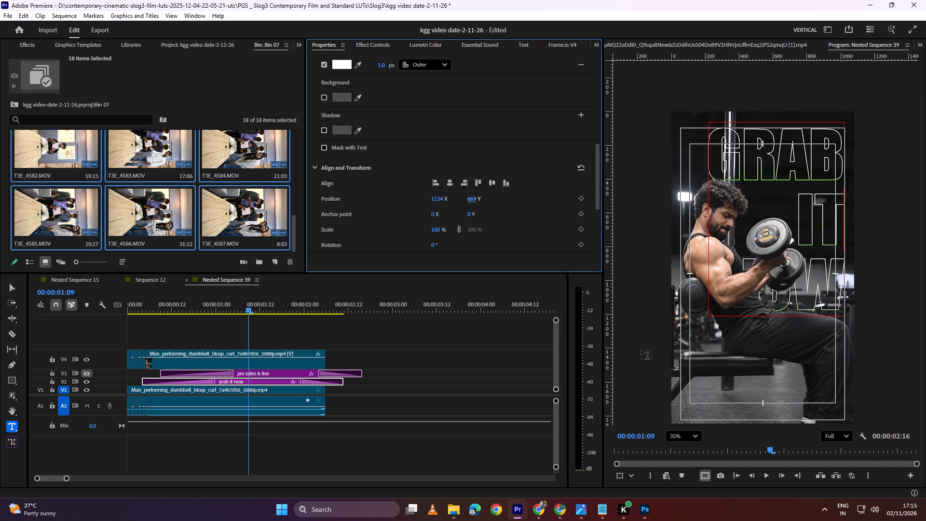
Play Nested Sequence 39 from just before the outlined title appears to 00:00:01:15 to check its animation.
{"action": "left_click_drag", "start_coordinate": [255, 308], "coordinate": [154, 319]}
{"action": "key", "text": "space"}
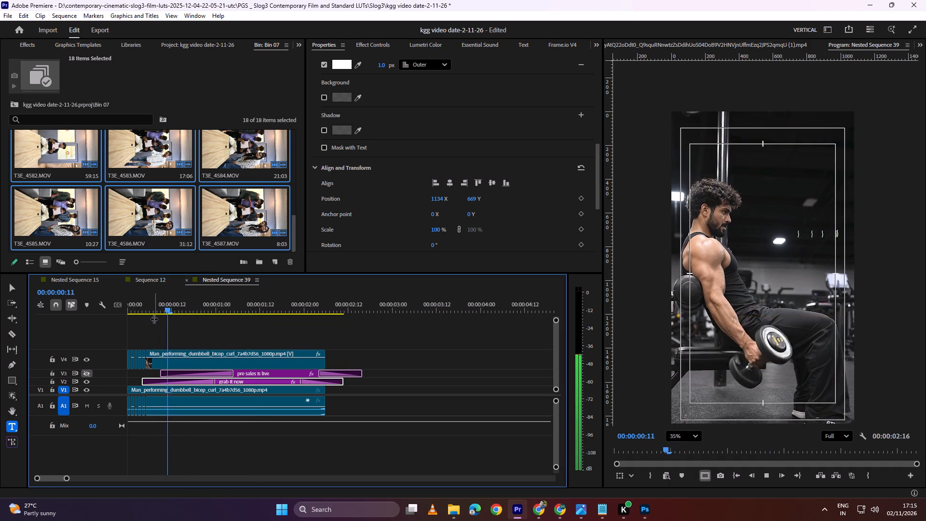
{"action": "key", "text": "space"}
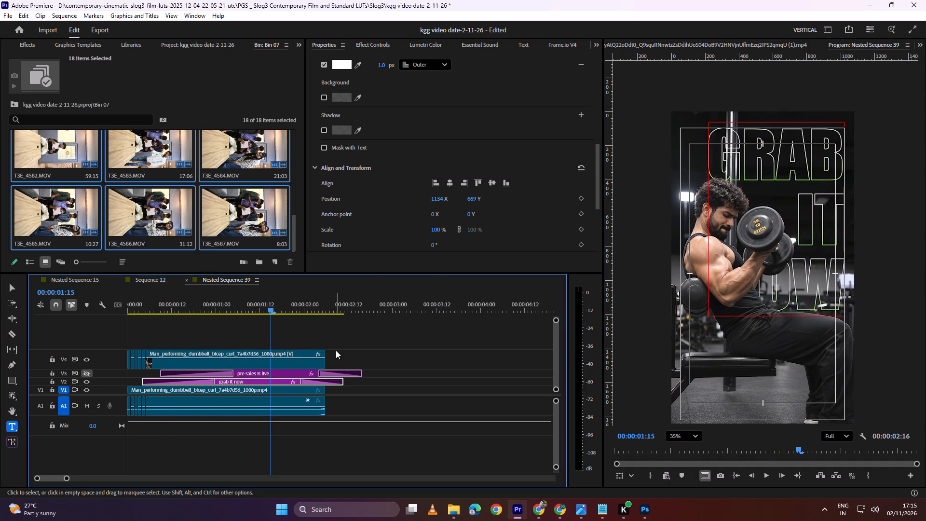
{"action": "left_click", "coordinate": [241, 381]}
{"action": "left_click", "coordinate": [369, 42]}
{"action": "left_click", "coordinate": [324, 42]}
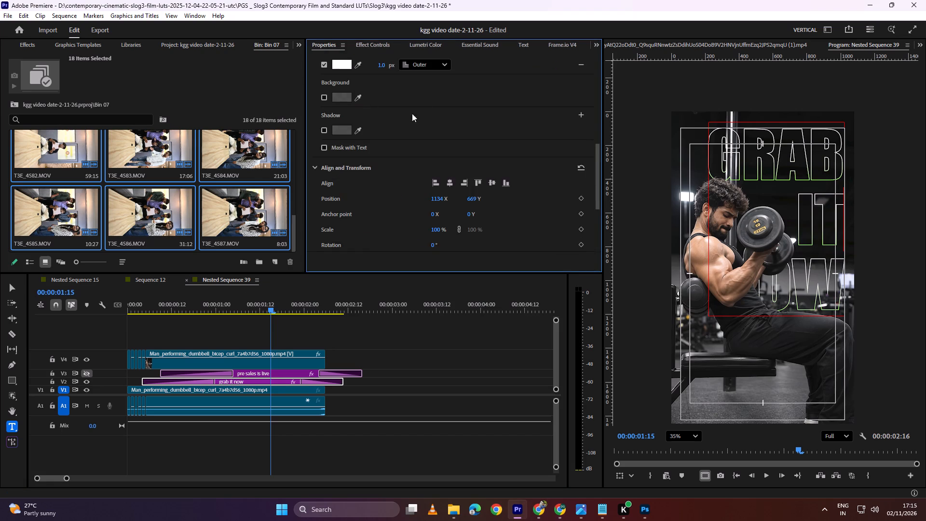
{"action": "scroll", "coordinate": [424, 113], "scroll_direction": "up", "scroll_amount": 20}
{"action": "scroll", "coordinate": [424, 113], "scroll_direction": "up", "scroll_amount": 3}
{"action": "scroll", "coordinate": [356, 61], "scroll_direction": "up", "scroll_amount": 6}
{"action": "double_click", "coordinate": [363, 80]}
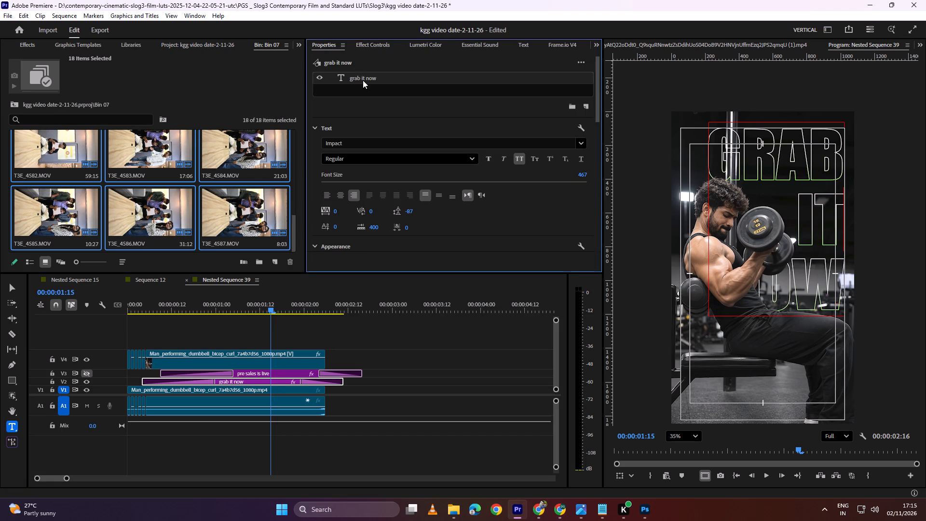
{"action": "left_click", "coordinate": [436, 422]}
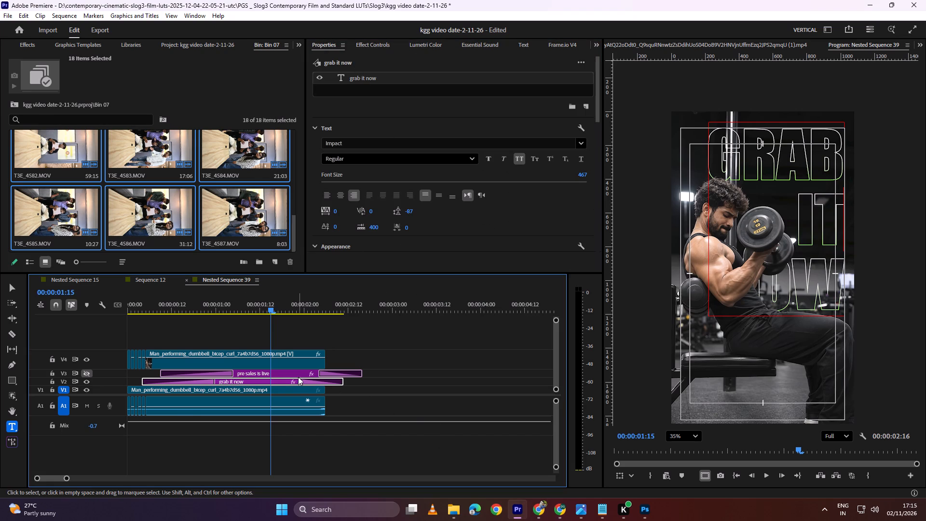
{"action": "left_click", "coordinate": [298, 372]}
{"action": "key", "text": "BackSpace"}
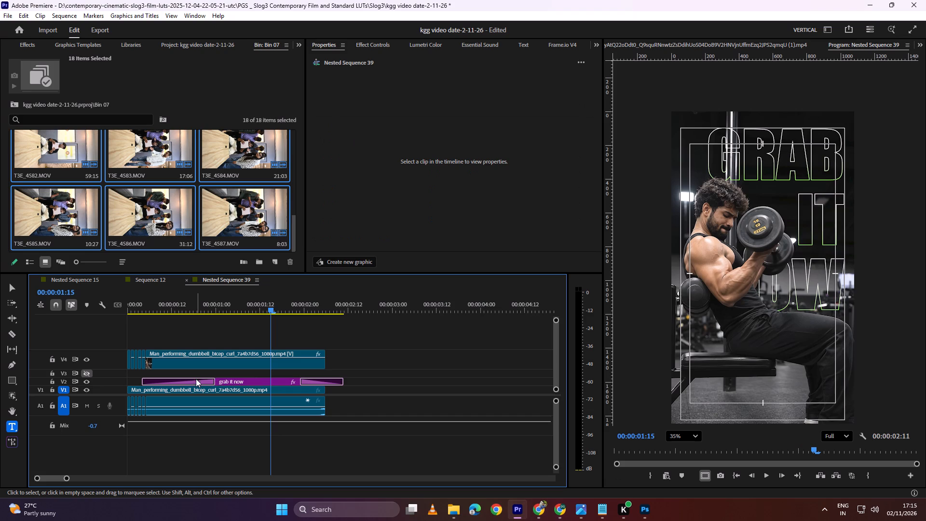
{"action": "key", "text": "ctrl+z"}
Copy the outlined "grab it now" title from V2 onto V3 at 00:00:00:09, overwriting the "pre sales is live" title.
{"action": "left_click_drag", "start_coordinate": [179, 301], "coordinate": [161, 306]}
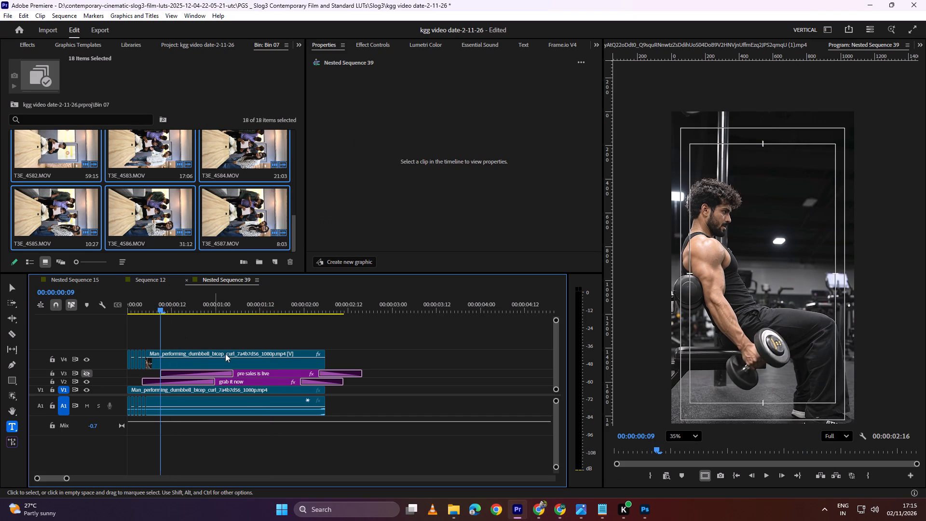
{"action": "left_click", "coordinate": [240, 380]}
{"action": "left_click_drag", "start_coordinate": [235, 382], "coordinate": [251, 373], "text": "alt"}
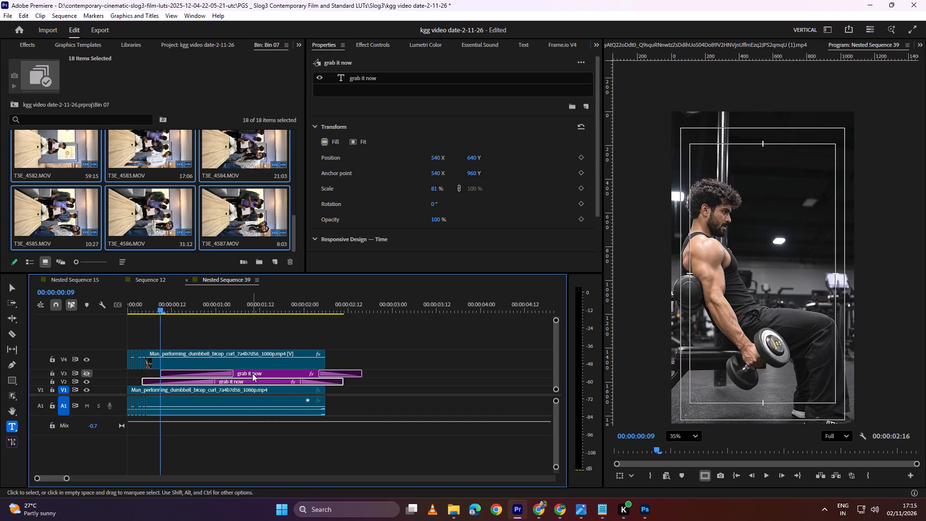
Turn off both strokes and enable the white fill on the "grab it now" title copy on V3.
{"action": "left_click", "coordinate": [252, 373]}
{"action": "left_click", "coordinate": [364, 74]}
{"action": "scroll", "coordinate": [495, 240], "scroll_direction": "down", "scroll_amount": 4}
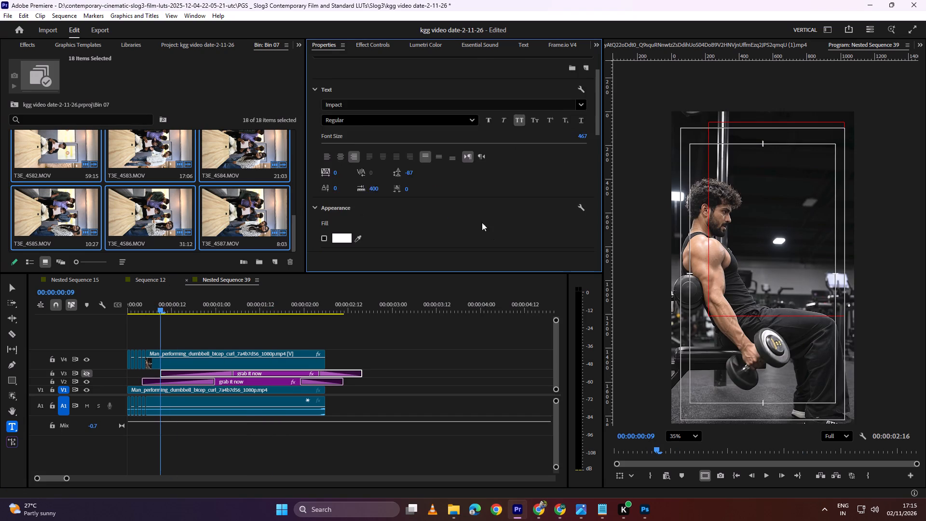
{"action": "scroll", "coordinate": [482, 222], "scroll_direction": "down", "scroll_amount": 6}
{"action": "left_click", "coordinate": [324, 229]}
{"action": "left_click", "coordinate": [324, 214]}
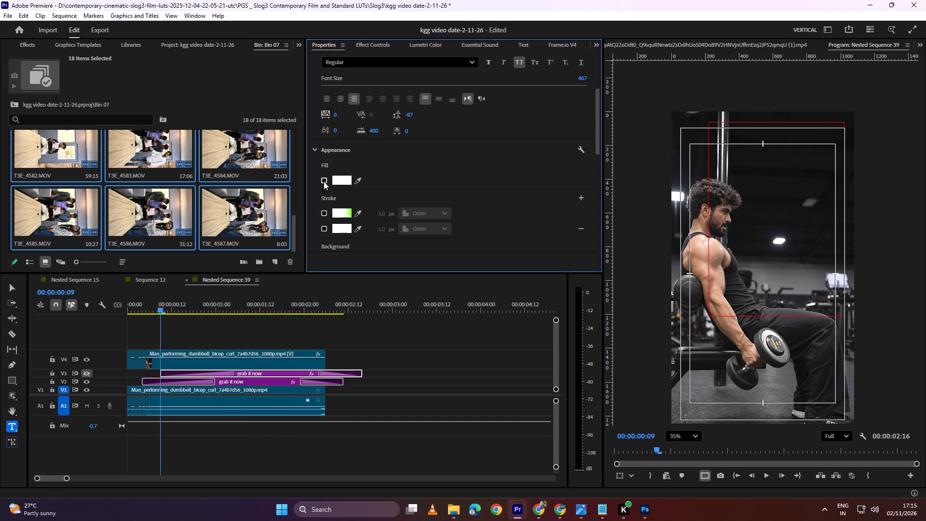
{"action": "left_click", "coordinate": [324, 181]}
Make track V3 visible and play Nested Sequence 39 from the start to check the filled title's animation.
{"action": "left_click", "coordinate": [416, 332]}
{"action": "left_click_drag", "start_coordinate": [176, 306], "coordinate": [133, 316]}
{"action": "key", "text": "space"}
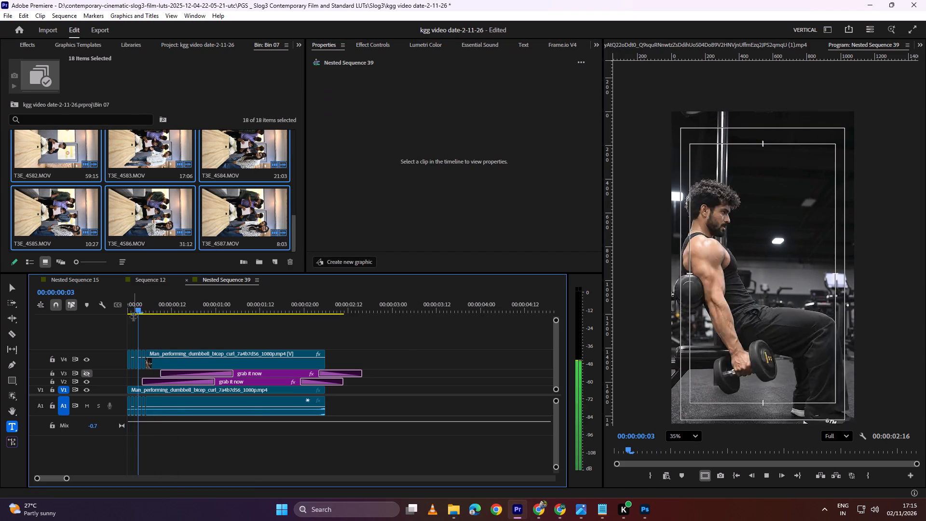
{"action": "key", "text": "space"}
{"action": "left_click", "coordinate": [90, 373]}
{"action": "left_click_drag", "start_coordinate": [163, 308], "coordinate": [106, 318]}
{"action": "key", "text": "space"}
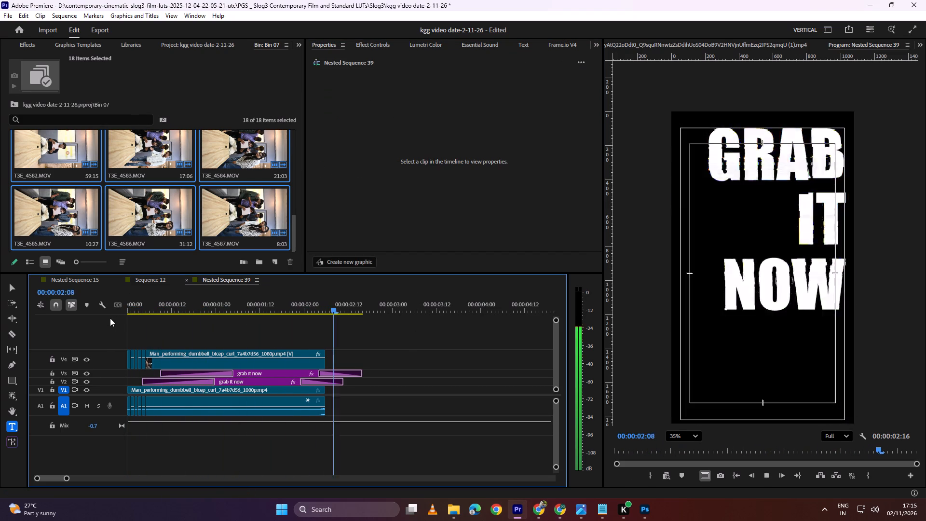
{"action": "key", "text": "space"}
Hide track V2 at 00:00:01:01 to view the filled "grab it now" title on V3 without the outlined one.
{"action": "left_click_drag", "start_coordinate": [313, 302], "coordinate": [216, 309]}
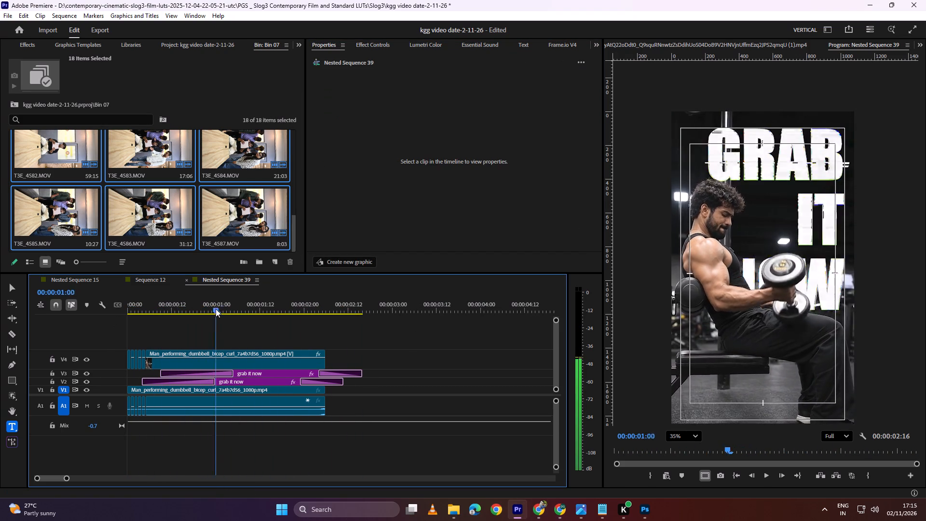
{"action": "left_click_drag", "start_coordinate": [216, 309], "coordinate": [220, 315]}
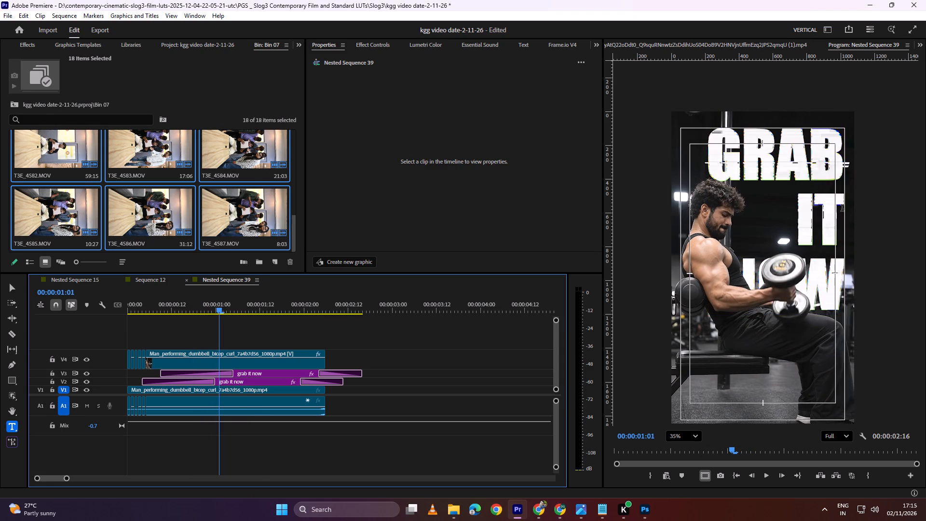
{"action": "left_click", "coordinate": [250, 371]}
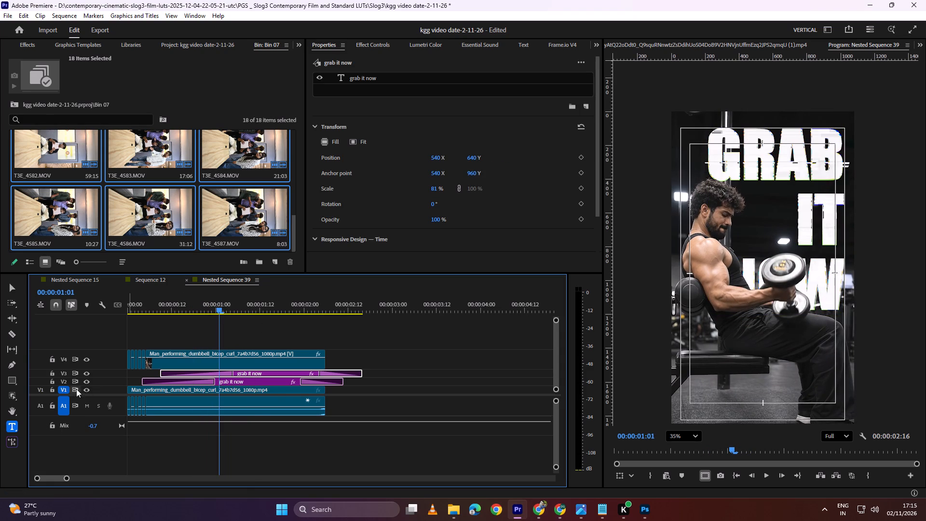
{"action": "left_click", "coordinate": [87, 388]}
{"action": "left_click", "coordinate": [253, 373]}
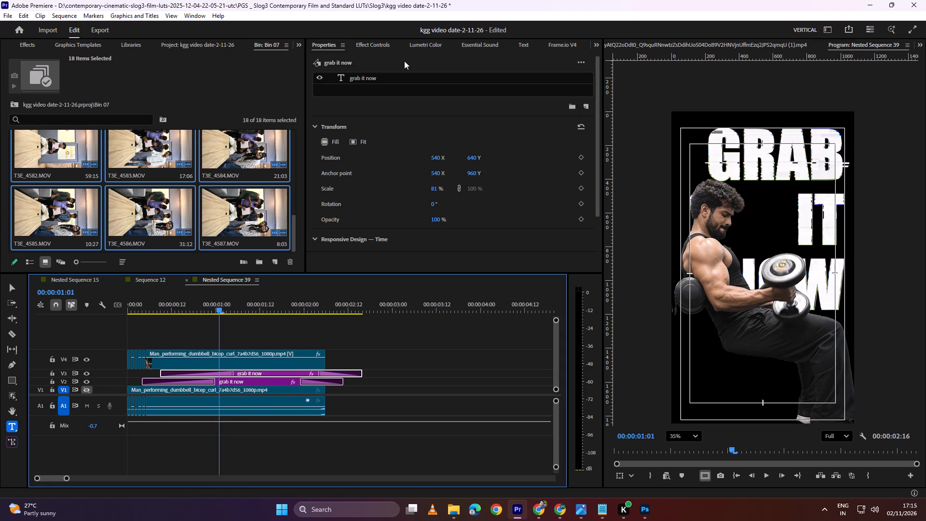
{"action": "left_click", "coordinate": [87, 391]}
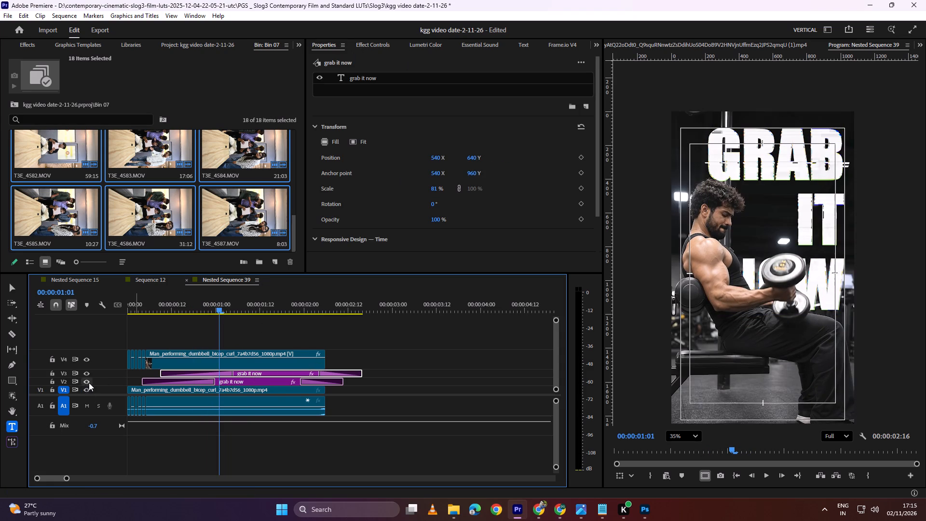
{"action": "left_click", "coordinate": [89, 382]}
{"action": "left_click", "coordinate": [244, 372]}
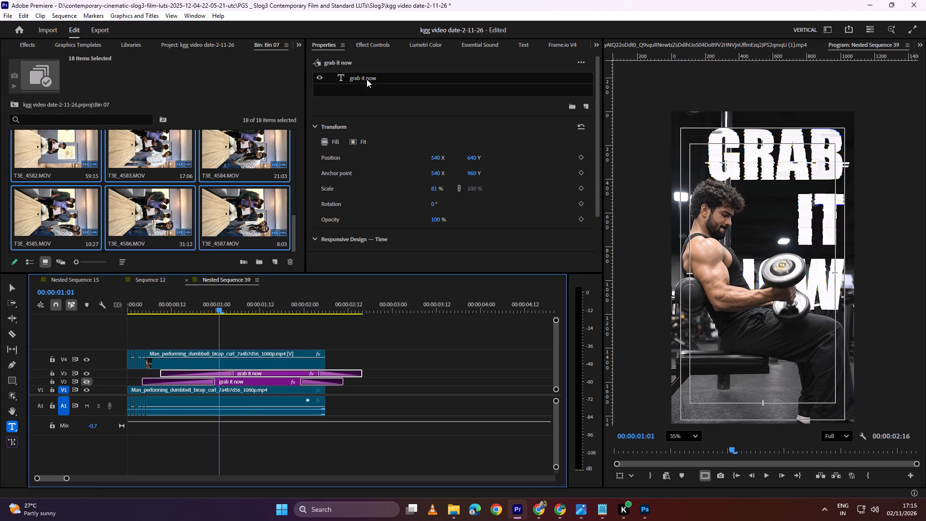
Center-align the text lines of the filled "grab it now" title on V3.
{"action": "double_click", "coordinate": [367, 79]}
{"action": "left_click", "coordinate": [340, 199]}
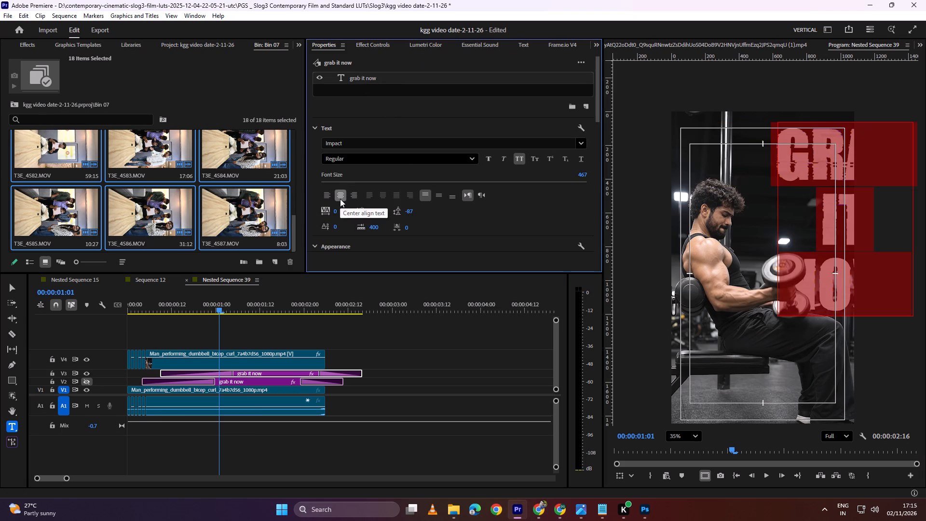
{"action": "double_click", "coordinate": [340, 199]}
Align the filled V3 title to the frame's horizontal center, then shift its X position to 660.
{"action": "scroll", "coordinate": [479, 219], "scroll_direction": "down", "scroll_amount": 11}
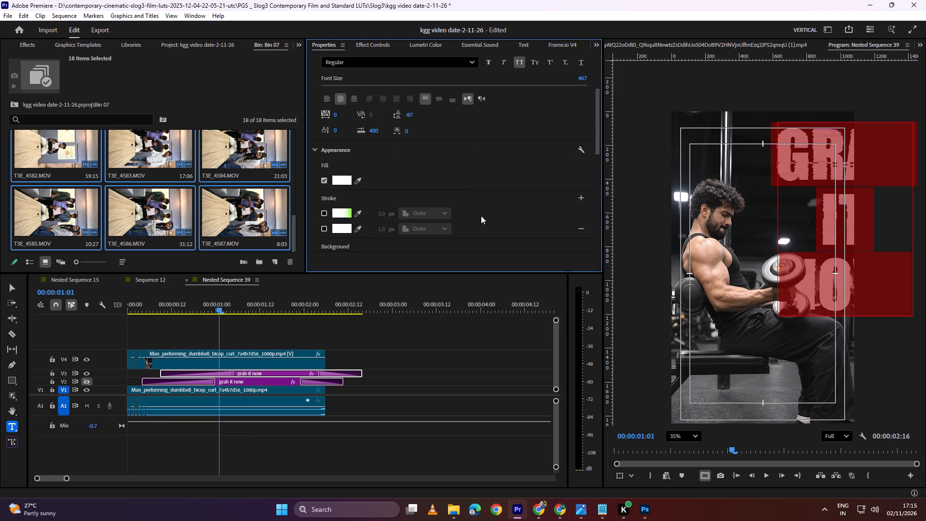
{"action": "scroll", "coordinate": [481, 216], "scroll_direction": "down", "scroll_amount": 11}
{"action": "triple_click", "coordinate": [452, 230]}
{"action": "triple_click", "coordinate": [452, 230]}
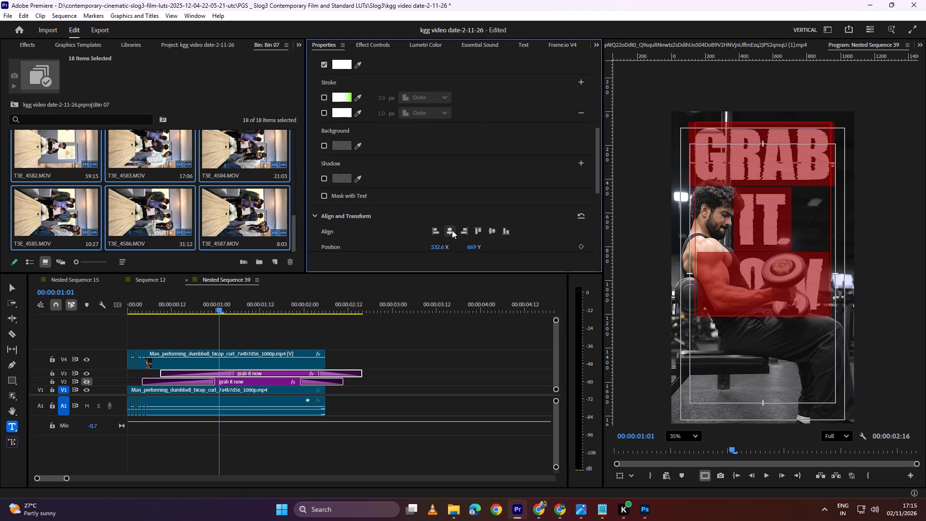
{"action": "triple_click", "coordinate": [452, 230]}
{"action": "triple_click", "coordinate": [452, 230]}
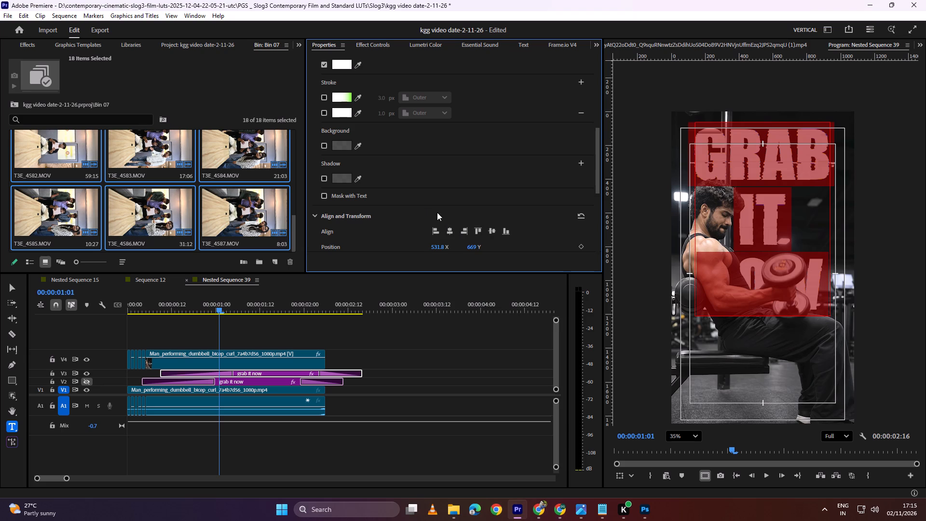
{"action": "left_click", "coordinate": [431, 212]}
{"action": "left_click_drag", "start_coordinate": [441, 248], "coordinate": [495, 244]}
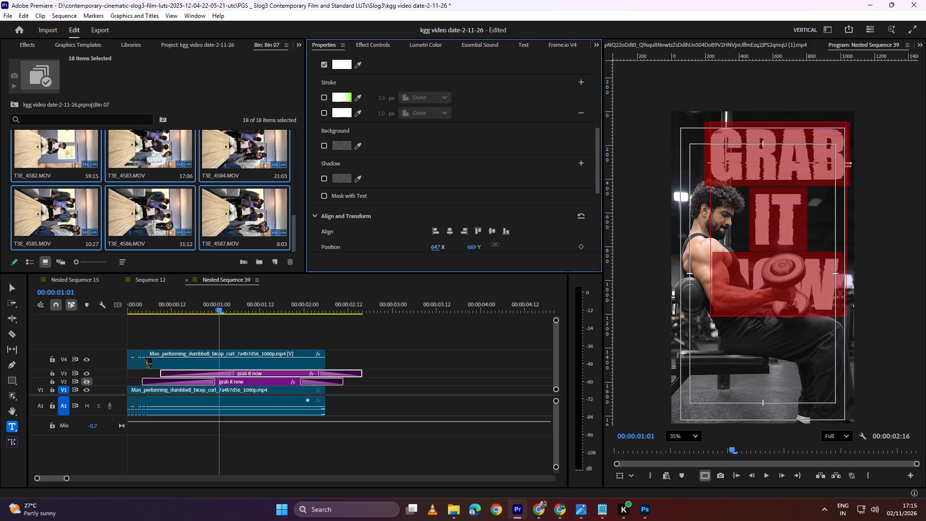
{"action": "left_click_drag", "start_coordinate": [495, 244], "coordinate": [500, 245]}
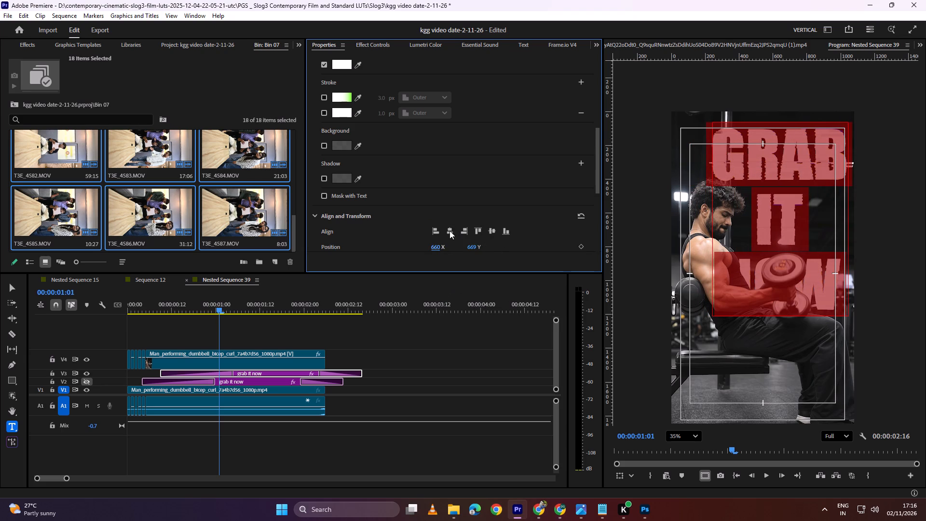
Set the filled V3 title's text scale to 81 % and its Y position to 682.
{"action": "scroll", "coordinate": [455, 199], "scroll_direction": "down", "scroll_amount": 6}
{"action": "left_click_drag", "start_coordinate": [436, 221], "coordinate": [430, 221]}
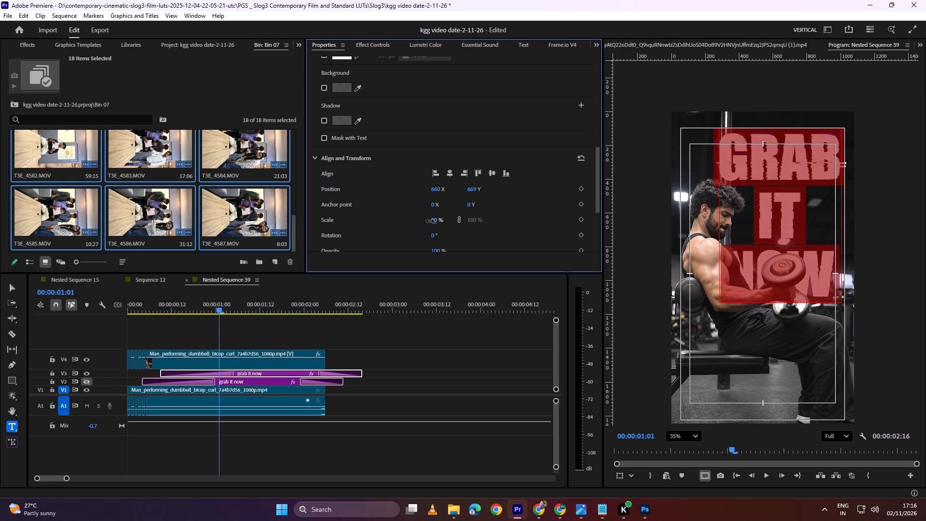
{"action": "left_click_drag", "start_coordinate": [430, 221], "coordinate": [425, 221]}
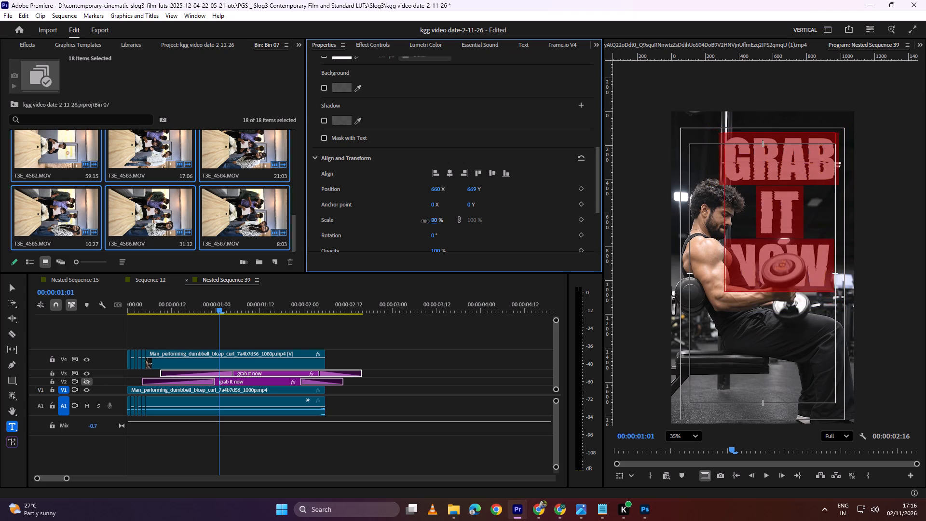
{"action": "left_click_drag", "start_coordinate": [425, 221], "coordinate": [426, 222]}
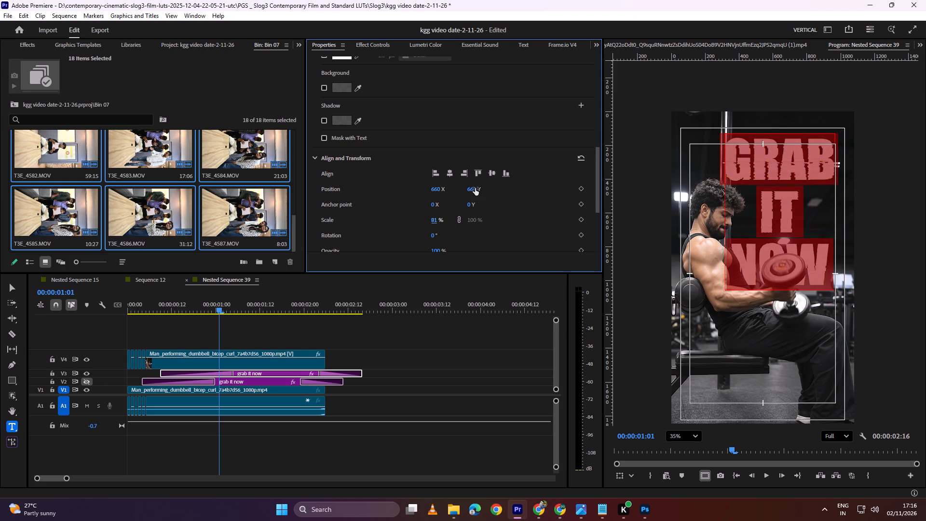
{"action": "left_click_drag", "start_coordinate": [474, 187], "coordinate": [480, 186]}
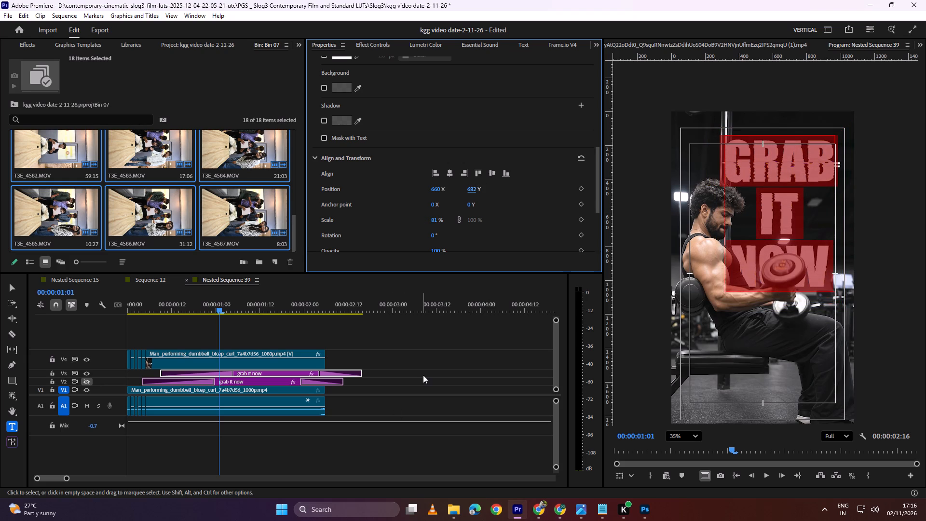
Play Nested Sequence 39 from the start, then replay it from shortly before the title to check the centered title's animation.
{"action": "left_click", "coordinate": [423, 375]}
{"action": "left_click_drag", "start_coordinate": [270, 311], "coordinate": [114, 322]}
{"action": "key", "text": "space"}
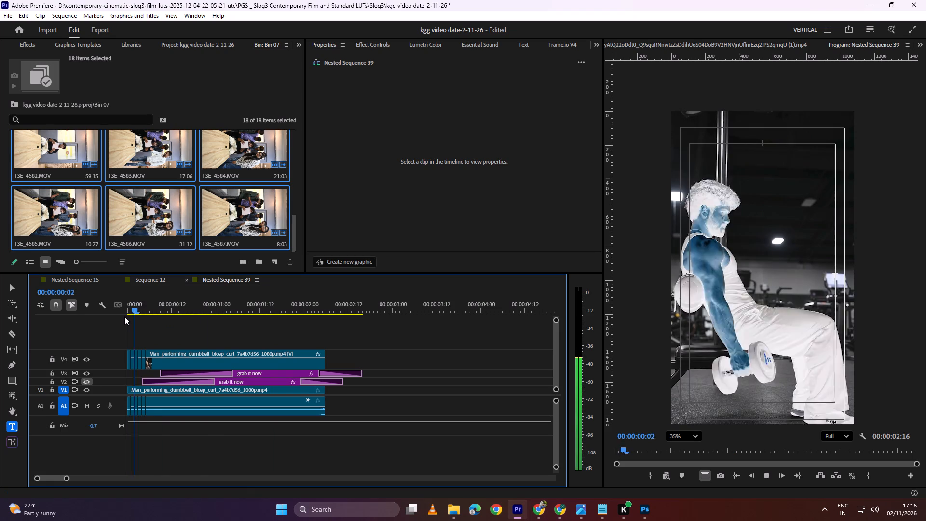
{"action": "key", "text": "space"}
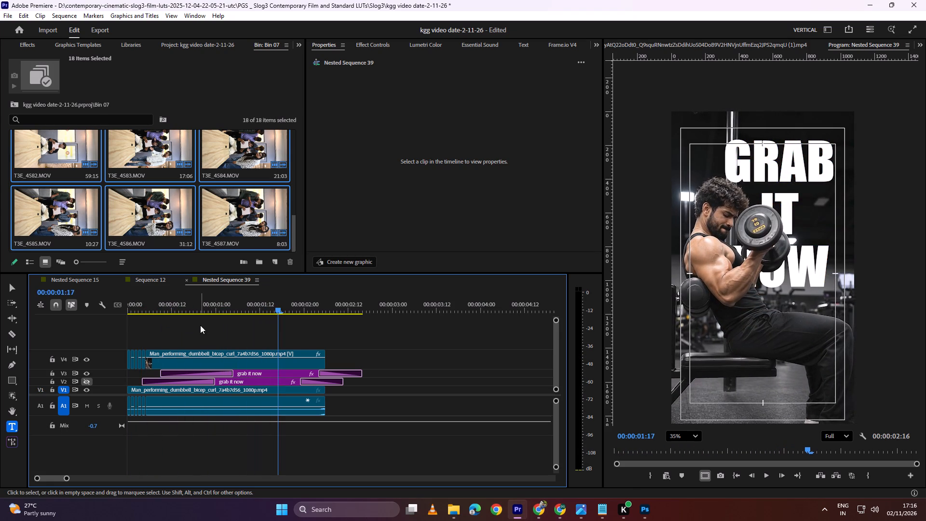
{"action": "left_click_drag", "start_coordinate": [257, 307], "coordinate": [149, 306]}
{"action": "key", "text": "space"}
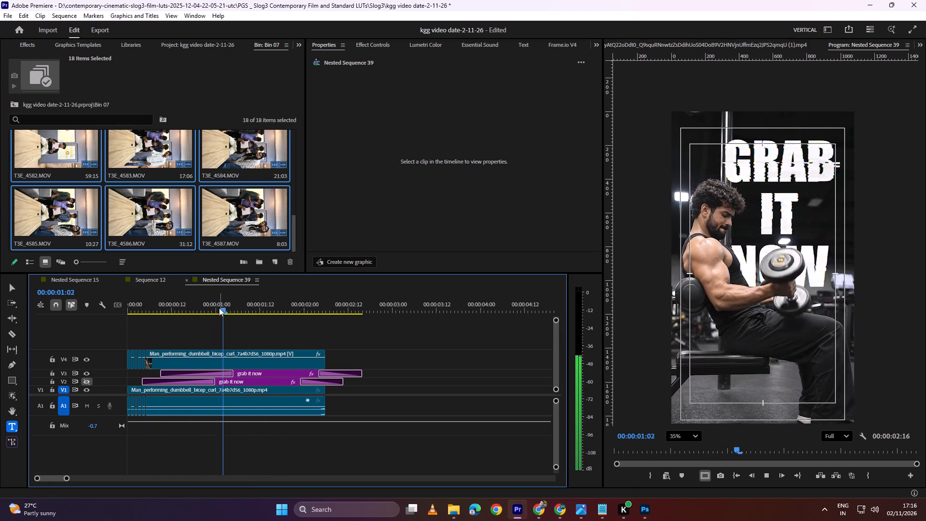
{"action": "key", "text": "space"}
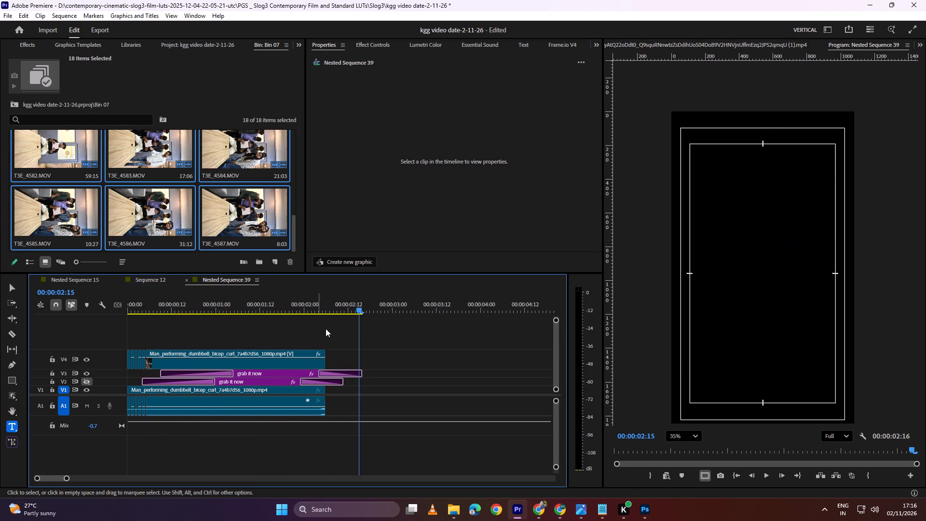
Show track V2 again with the playhead at 00:00:00:14.
{"action": "left_click_drag", "start_coordinate": [341, 305], "coordinate": [179, 314]}
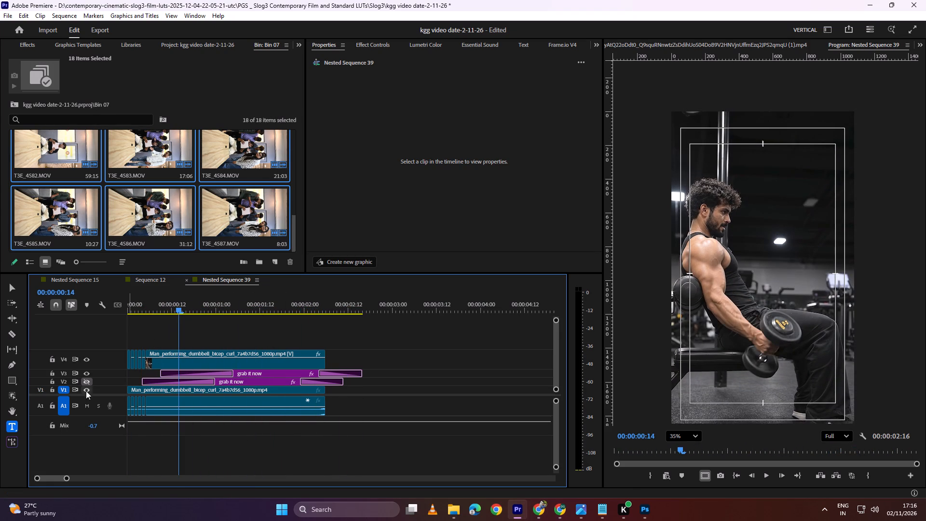
{"action": "left_click", "coordinate": [88, 381]}
Copy the centered title from V3 onto V2 over the outlined title, starting it at about 00:00:00:04.
{"action": "left_click", "coordinate": [235, 381]}
{"action": "left_click", "coordinate": [243, 372]}
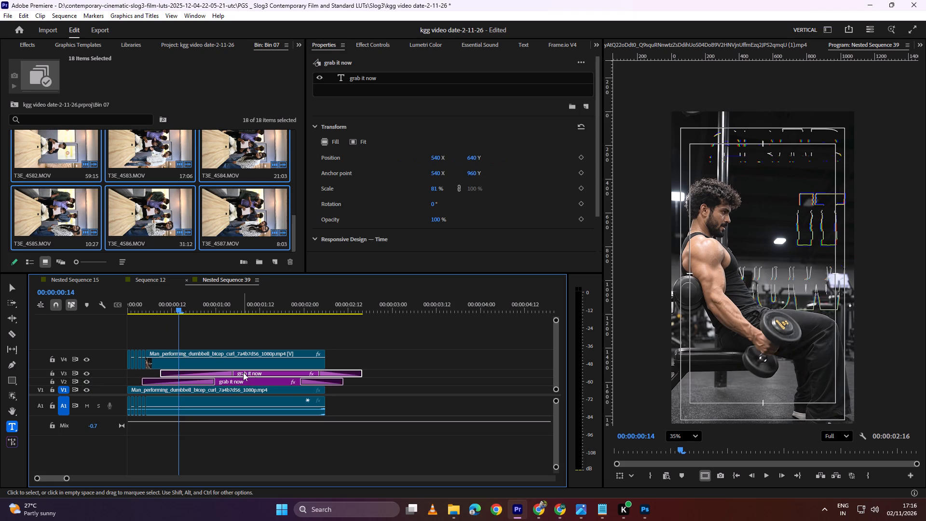
{"action": "left_click_drag", "start_coordinate": [258, 374], "coordinate": [232, 384], "text": "alt"}
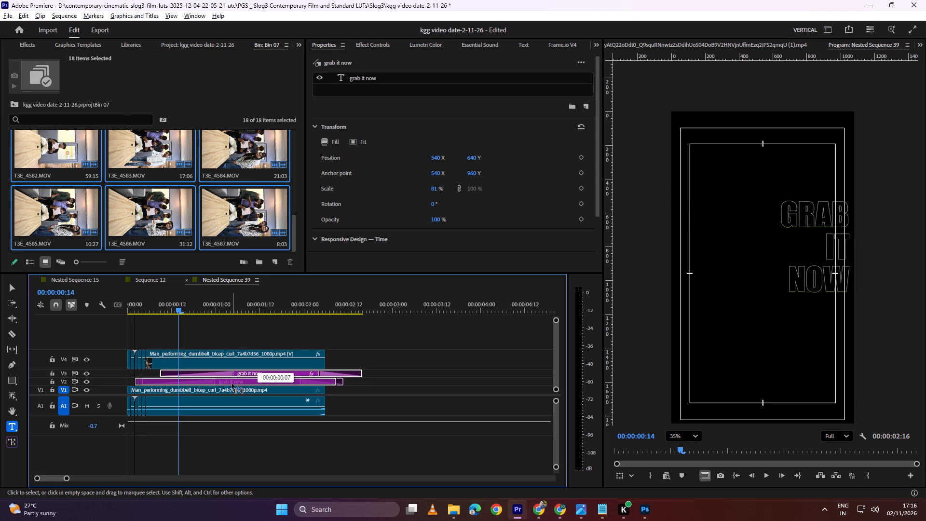
{"action": "left_click_drag", "start_coordinate": [232, 384], "coordinate": [235, 384], "text": "alt"}
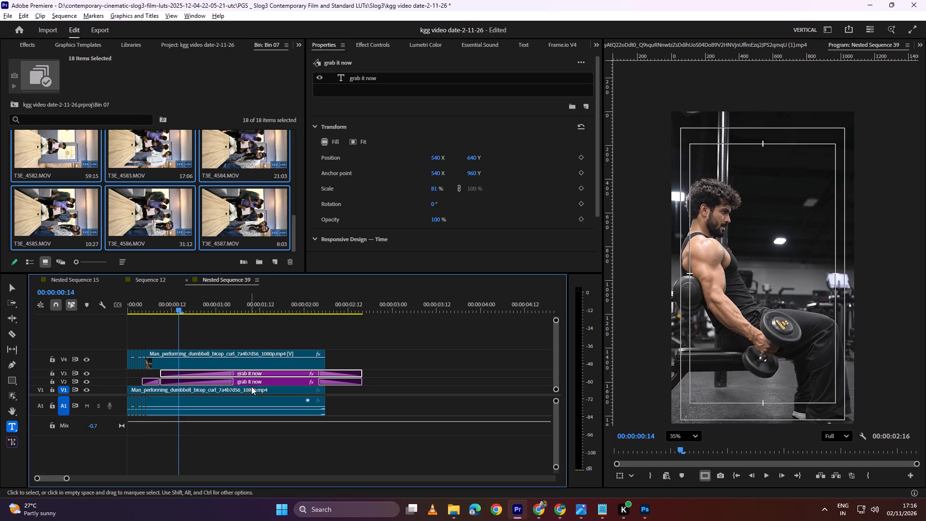
{"action": "left_click", "coordinate": [256, 379]}
{"action": "left_click_drag", "start_coordinate": [259, 381], "coordinate": [240, 382]}
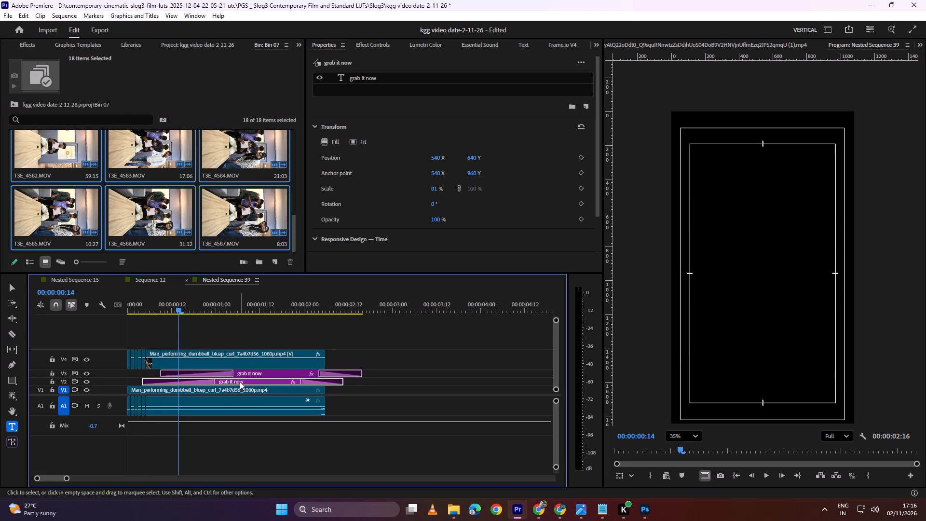
Turn the V2 "grab it now" title into an outline by disabling its fill and enabling both outer strokes.
{"action": "left_click", "coordinate": [236, 381]}
{"action": "left_click", "coordinate": [352, 78]}
{"action": "scroll", "coordinate": [477, 217], "scroll_direction": "down", "scroll_amount": 3}
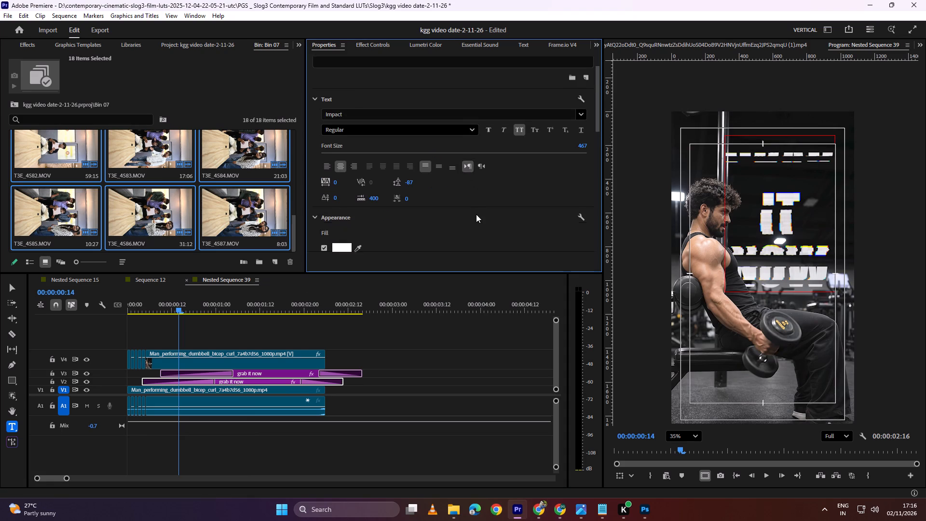
{"action": "scroll", "coordinate": [476, 214], "scroll_direction": "down", "scroll_amount": 6}
{"action": "middle_click", "coordinate": [424, 209]}
{"action": "left_click", "coordinate": [326, 192]}
{"action": "left_click", "coordinate": [323, 224]}
{"action": "left_click", "coordinate": [324, 237]}
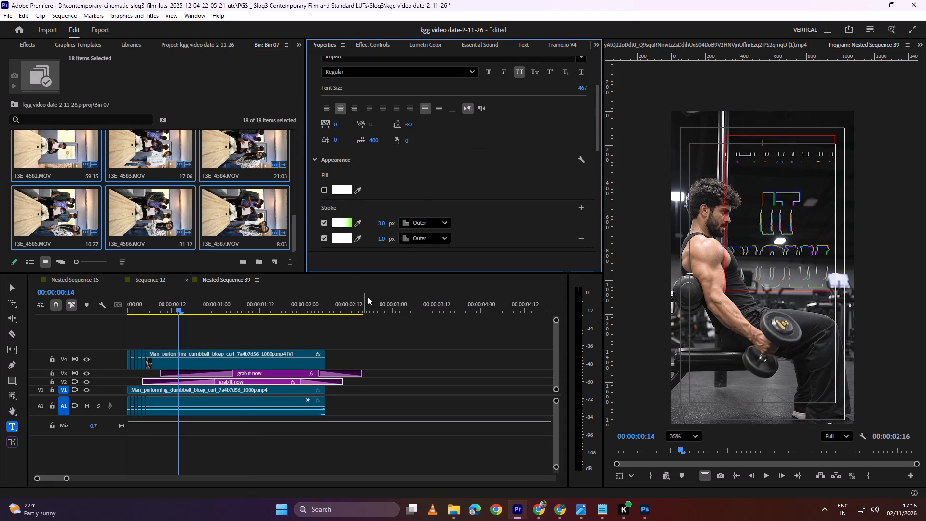
{"action": "left_click", "coordinate": [418, 339]}
Play Nested Sequence 39 from near its start to check the outlined and filled titles animating together.
{"action": "left_click_drag", "start_coordinate": [200, 307], "coordinate": [140, 314]}
{"action": "key", "text": "space"}
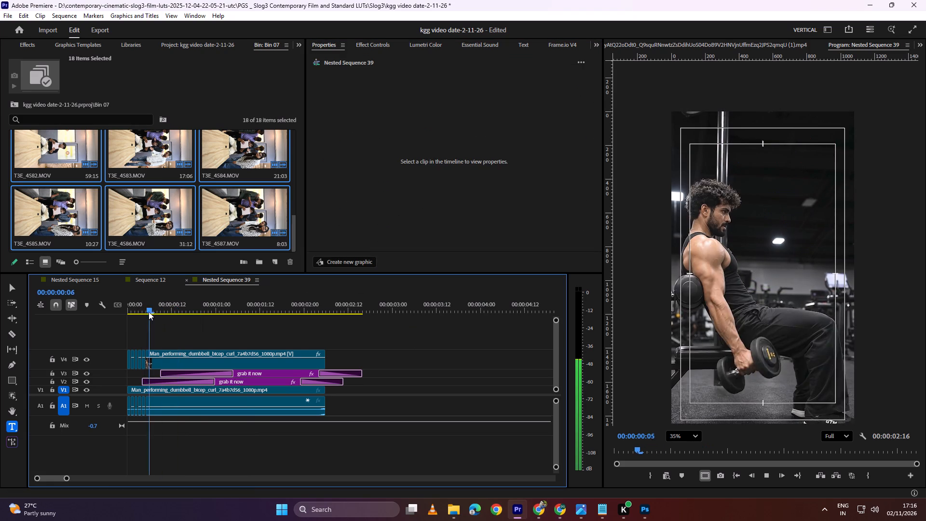
{"action": "key", "text": "space"}
{"action": "key", "text": "space"}
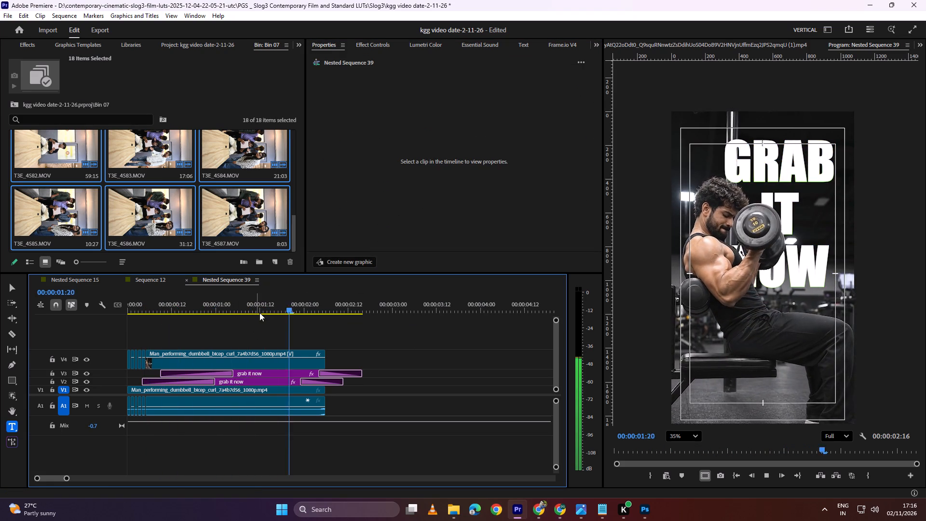
{"action": "key", "text": "space"}
{"action": "left_click_drag", "start_coordinate": [281, 308], "coordinate": [166, 310]}
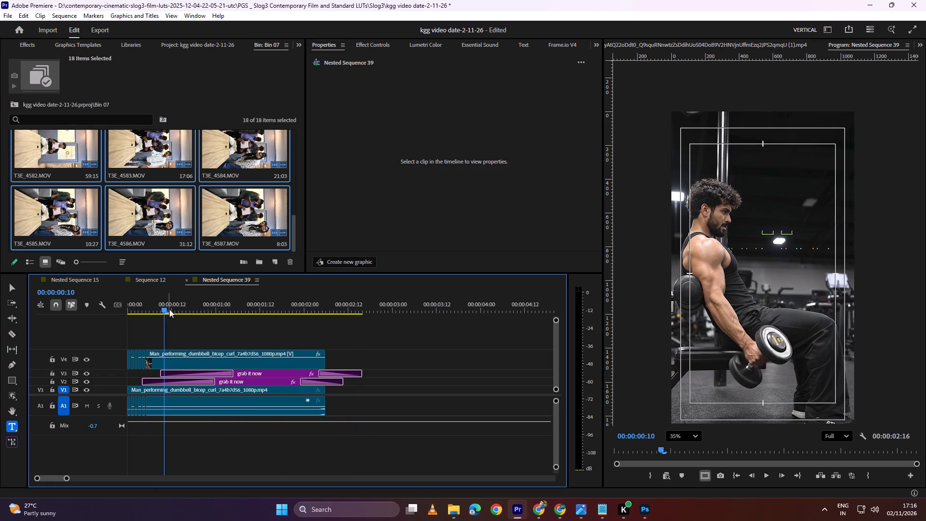
Return to Nested Sequence 15 and play it from shortly before the Nested Sequence 39 clip to review the title in context.
{"action": "left_click", "coordinate": [151, 278]}
{"action": "left_click", "coordinate": [78, 279]}
{"action": "left_click_drag", "start_coordinate": [343, 305], "coordinate": [336, 304]}
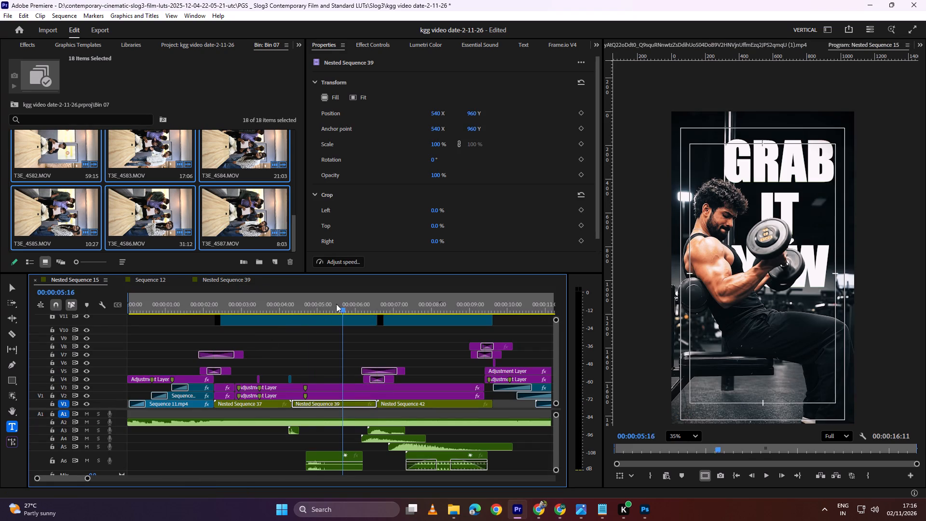
{"action": "left_click_drag", "start_coordinate": [336, 304], "coordinate": [275, 301]}
{"action": "key", "text": "space"}
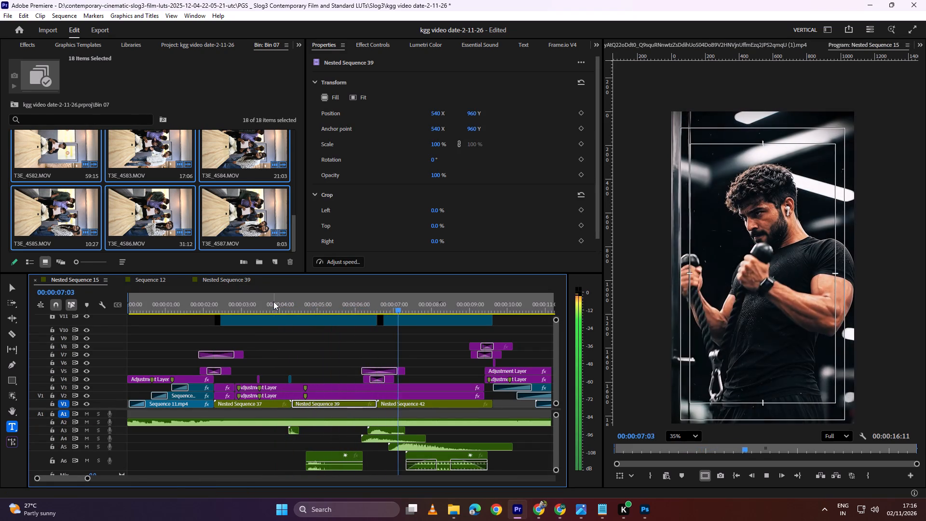
{"action": "key", "text": "space"}
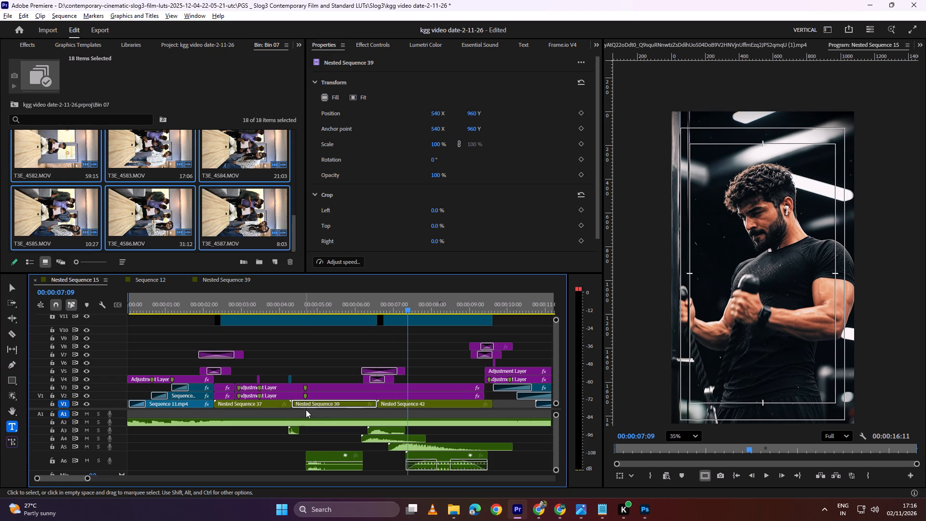
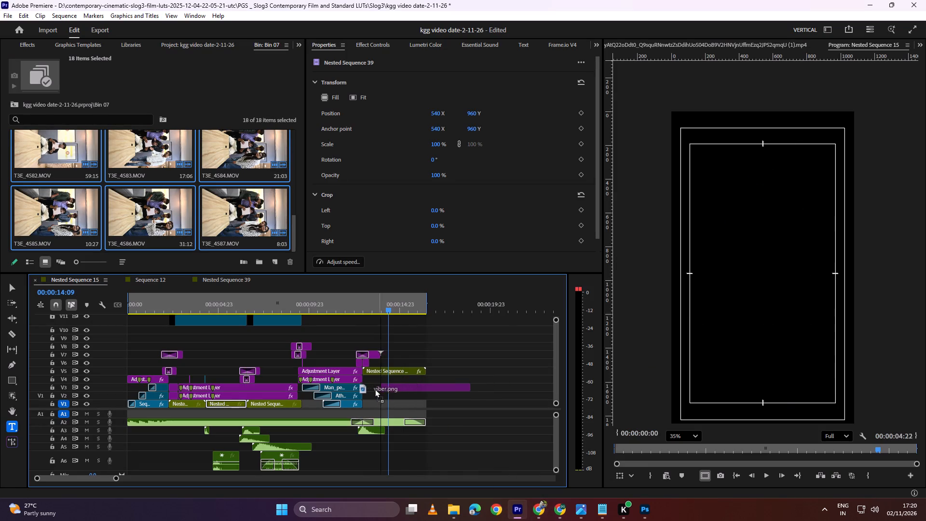
{"action": "left_click_drag", "start_coordinate": [375, 389], "coordinate": [368, 389]}
Move the closing Nested Sequence 45 clip from V5 down to V1 and place viber.png directly above it on V2.
{"action": "scroll", "coordinate": [366, 390], "scroll_direction": "up", "scroll_amount": 9, "text": "alt"}
{"action": "left_click_drag", "start_coordinate": [403, 372], "coordinate": [403, 402]}
{"action": "left_click", "coordinate": [404, 389]}
{"action": "left_click_drag", "start_coordinate": [407, 388], "coordinate": [407, 394]}
Find the 4-Color Gradient effect and apply it to the viber.png clip on V2.
{"action": "left_click", "coordinate": [405, 396]}
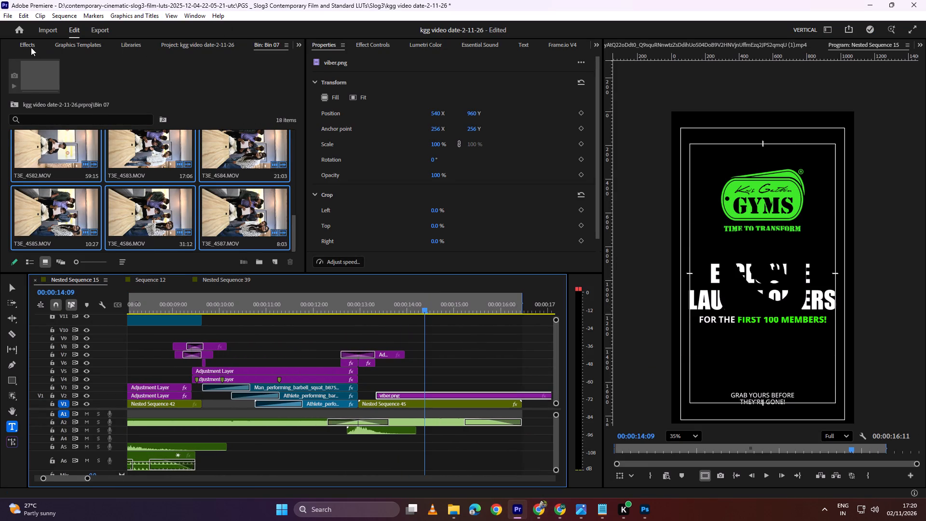
{"action": "left_click", "coordinate": [31, 47]}
{"action": "left_click", "coordinate": [38, 59]}
{"action": "left_click_drag", "start_coordinate": [37, 59], "coordinate": [0, 74]}
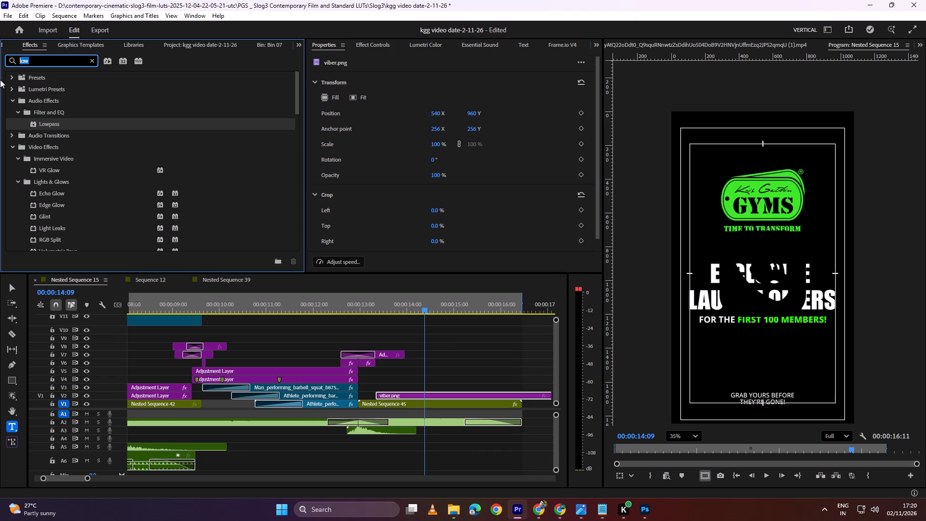
{"action": "key", "text": "3"}
{"action": "key", "text": "BackSpace"}
{"action": "type", "text": "4 colour"}
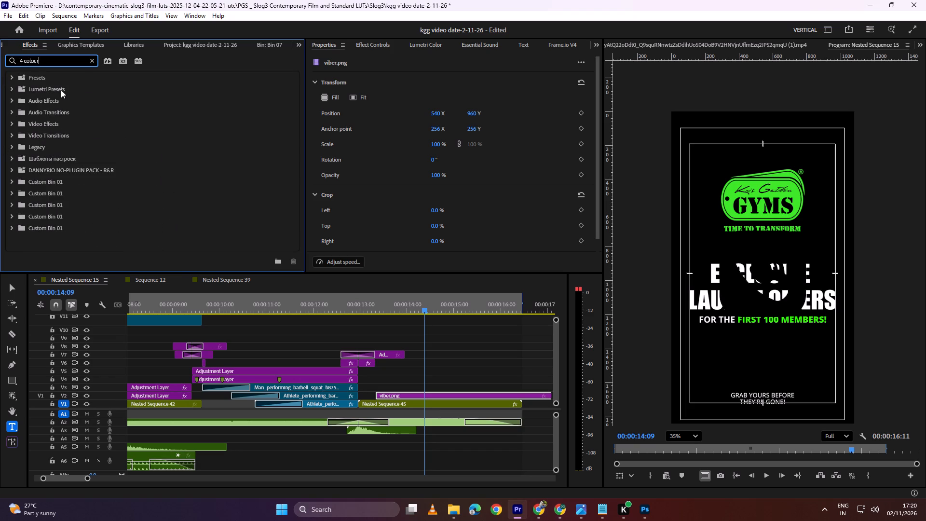
{"action": "key", "text": "BackSpace"}
{"action": "key", "text": "BackSpace"}
{"action": "key", "text": "BackSpace"}
{"action": "key", "text": "BackSpace"}
{"action": "key", "text": "BackSpace"}
{"action": "key", "text": "BackSpace"}
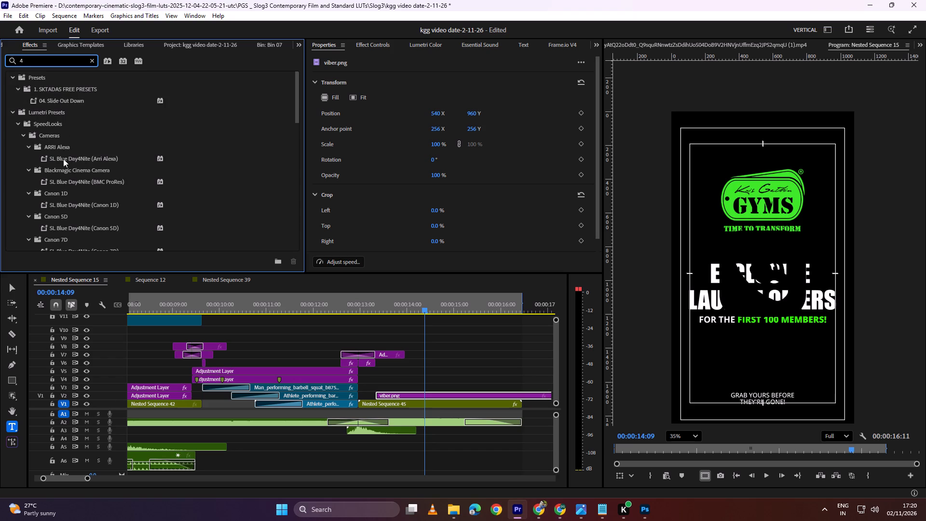
{"action": "scroll", "coordinate": [76, 128], "scroll_direction": "down", "scroll_amount": 2}
{"action": "scroll", "coordinate": [76, 144], "scroll_direction": "up", "scroll_amount": 8}
{"action": "type", "text": "gr"}
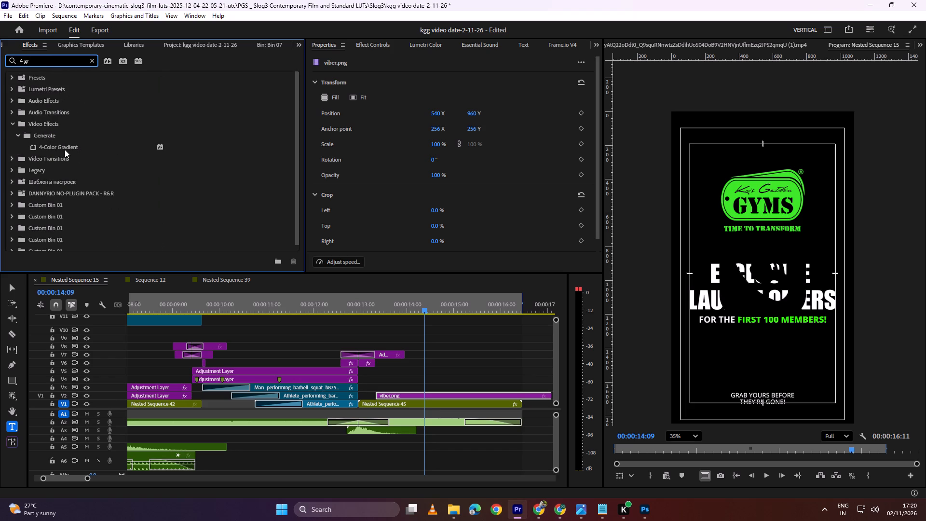
{"action": "left_click_drag", "start_coordinate": [68, 148], "coordinate": [411, 396]}
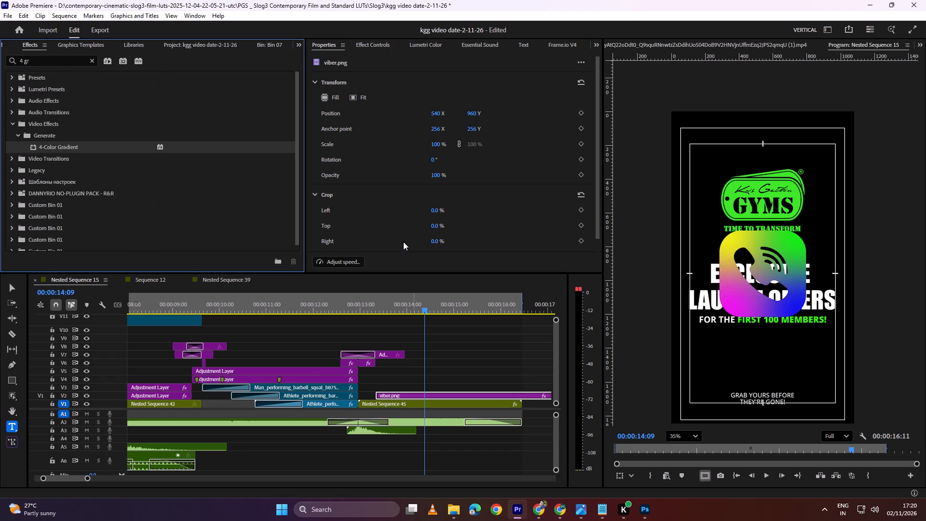
Set all four colors of the icon's 4-Color Gradient to the green sampled from the gym logo.
{"action": "scroll", "coordinate": [409, 192], "scroll_direction": "down", "scroll_amount": 5}
{"action": "left_click", "coordinate": [386, 42]}
{"action": "scroll", "coordinate": [366, 151], "scroll_direction": "down", "scroll_amount": 9}
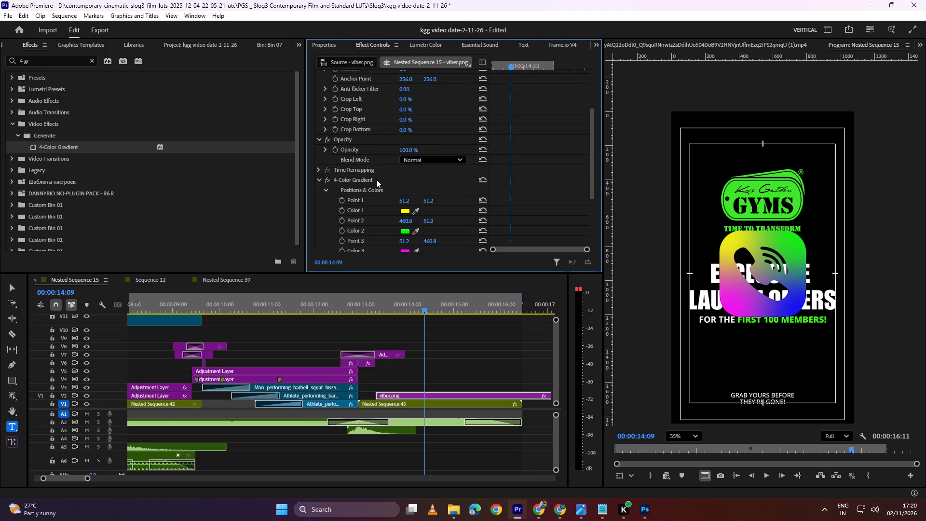
{"action": "left_click", "coordinate": [417, 199]}
{"action": "left_click", "coordinate": [730, 199]}
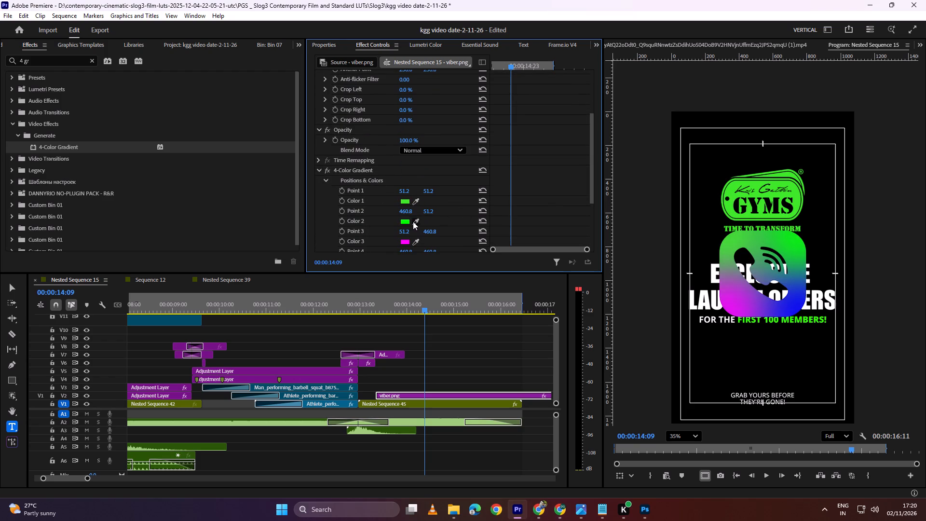
{"action": "left_click", "coordinate": [416, 221]}
{"action": "left_click", "coordinate": [406, 201]}
{"action": "left_click", "coordinate": [417, 240]}
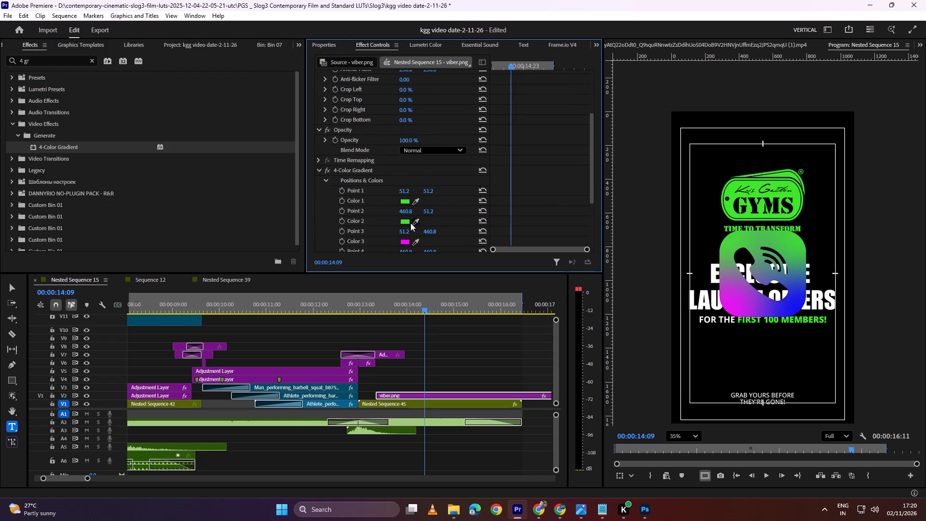
{"action": "left_click", "coordinate": [414, 238]}
{"action": "left_click", "coordinate": [408, 222]}
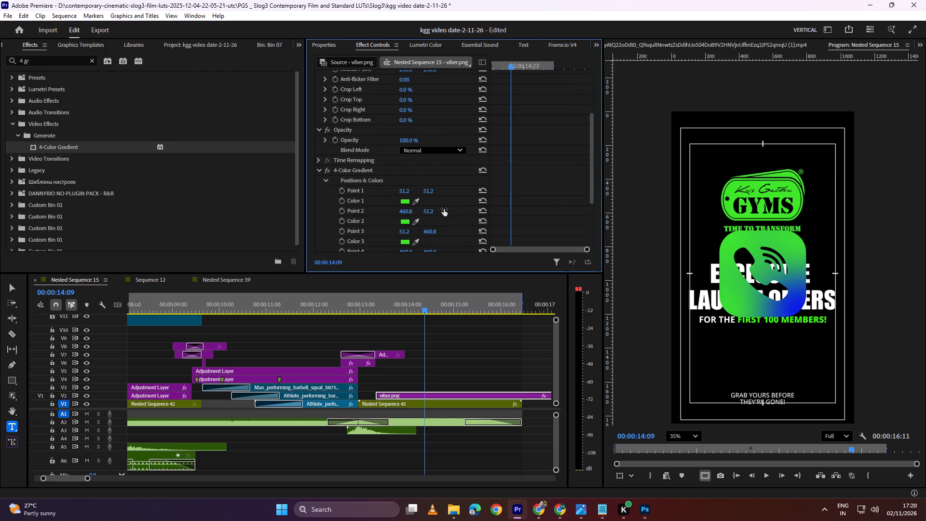
{"action": "scroll", "coordinate": [444, 209], "scroll_direction": "down", "scroll_amount": 3}
{"action": "left_click", "coordinate": [418, 232]}
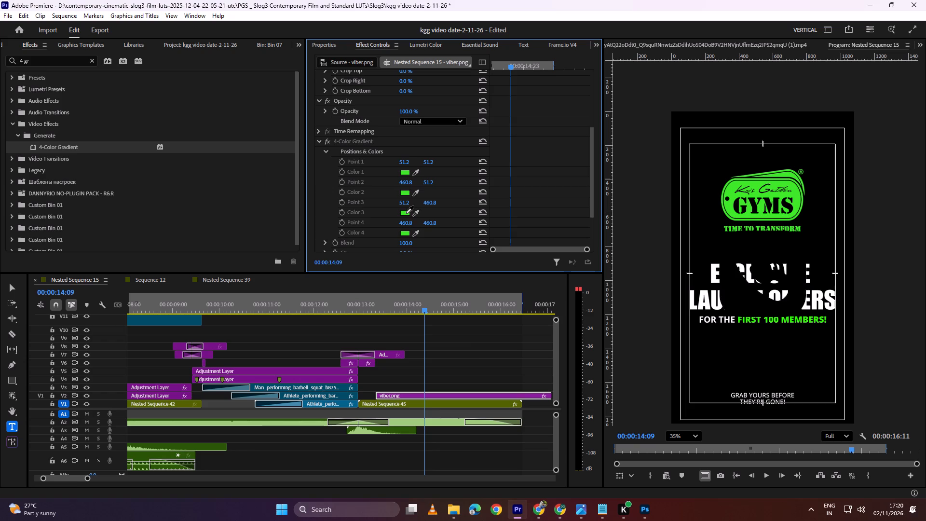
{"action": "left_click", "coordinate": [406, 213]}
{"action": "left_click", "coordinate": [463, 356]}
{"action": "left_click", "coordinate": [443, 397]}
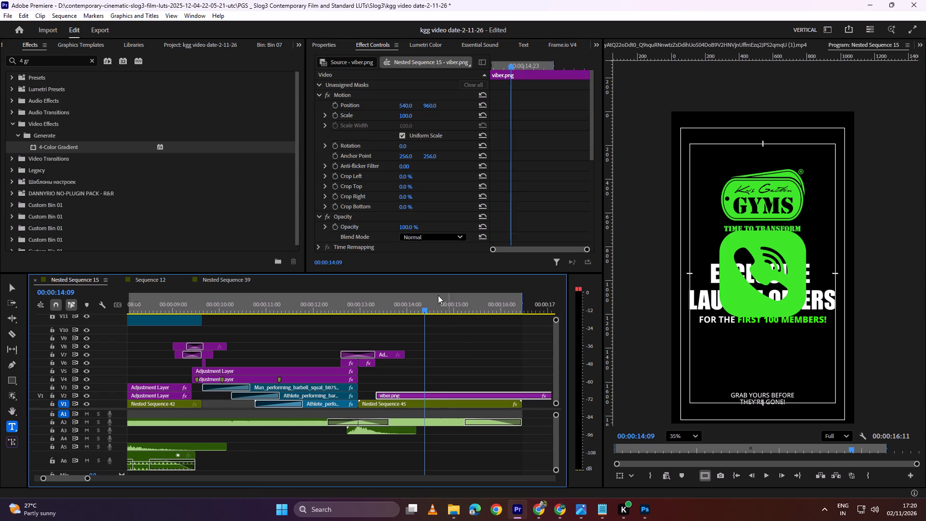
Scale the call icon to 16 and position it at 342, 1383 below the "for the first 100 members!" line.
{"action": "left_click_drag", "start_coordinate": [410, 114], "coordinate": [370, 122]}
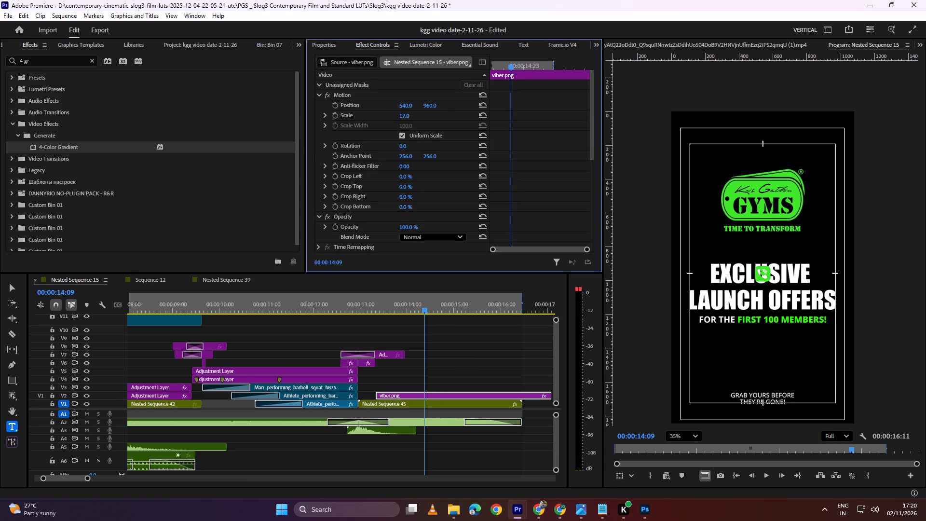
{"action": "left_click_drag", "start_coordinate": [370, 122], "coordinate": [369, 122]}
{"action": "left_click_drag", "start_coordinate": [432, 105], "coordinate": [637, 109]}
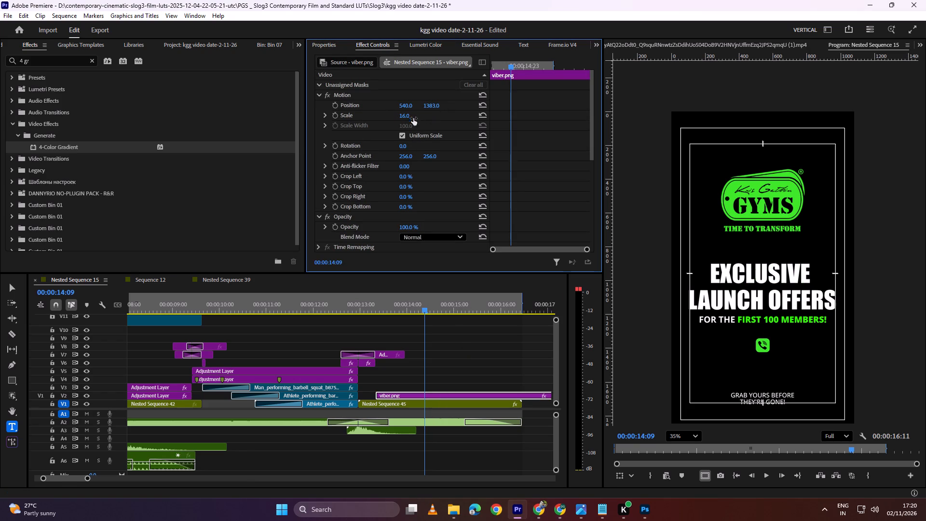
{"action": "left_click_drag", "start_coordinate": [409, 105], "coordinate": [313, 118]}
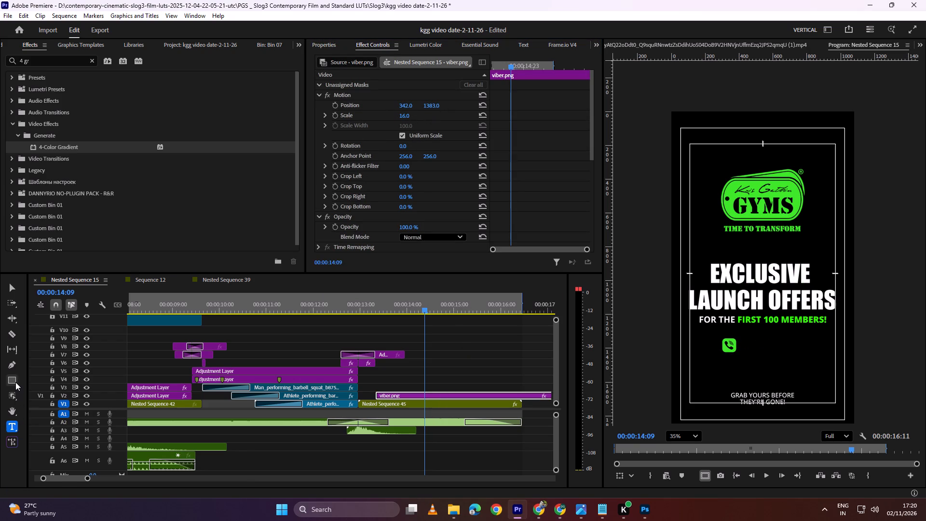
Draw a rectangle about 687 x 137 px around the call icon, with no fill and a white 4 px outer stroke.
{"action": "left_click", "coordinate": [15, 382]}
{"action": "left_click_drag", "start_coordinate": [710, 333], "coordinate": [816, 353]}
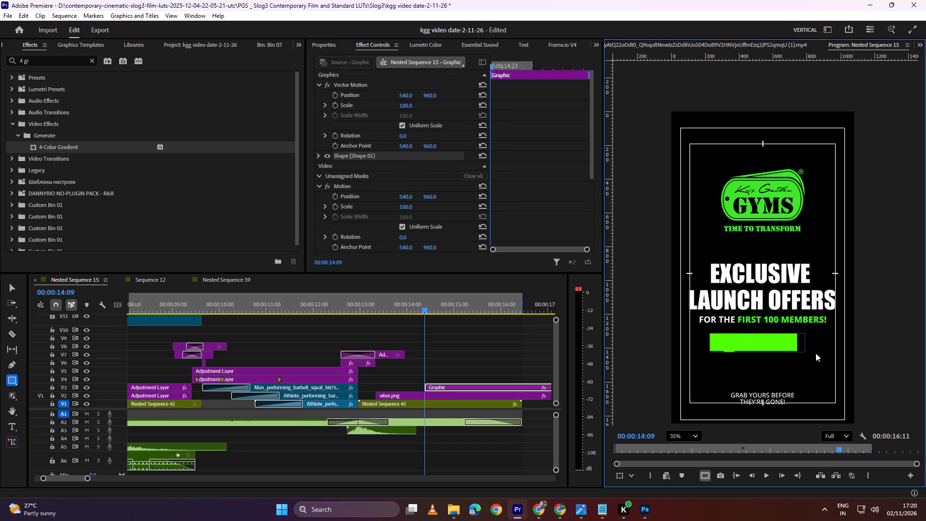
{"action": "left_click_drag", "start_coordinate": [816, 353], "coordinate": [826, 356]}
{"action": "left_click", "coordinate": [327, 45]}
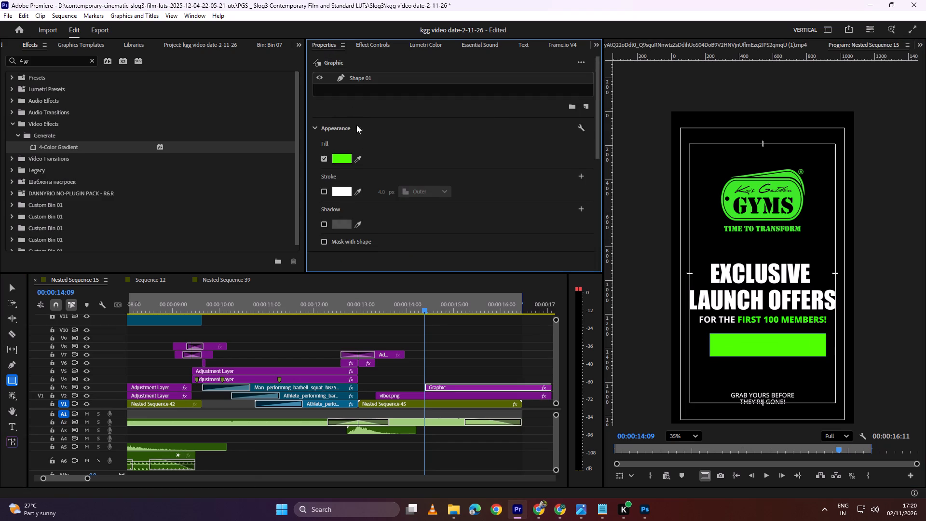
{"action": "scroll", "coordinate": [388, 150], "scroll_direction": "down", "scroll_amount": 1}
{"action": "left_click", "coordinate": [325, 147]}
{"action": "left_click", "coordinate": [325, 183]}
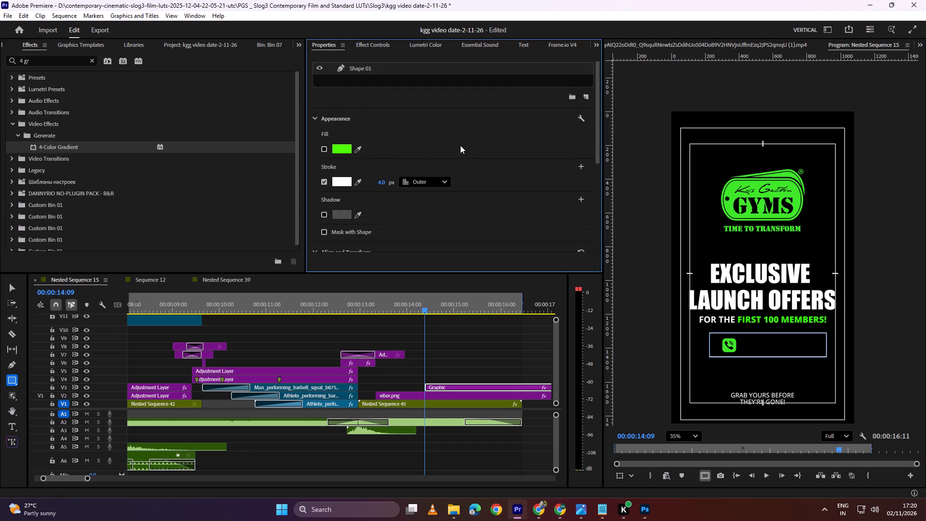
Round the outlined rectangle's corners to 1000 and center it horizontally in the frame.
{"action": "scroll", "coordinate": [469, 147], "scroll_direction": "down", "scroll_amount": 4}
{"action": "scroll", "coordinate": [389, 195], "scroll_direction": "down", "scroll_amount": 11}
{"action": "left_click_drag", "start_coordinate": [408, 213], "coordinate": [418, 214]}
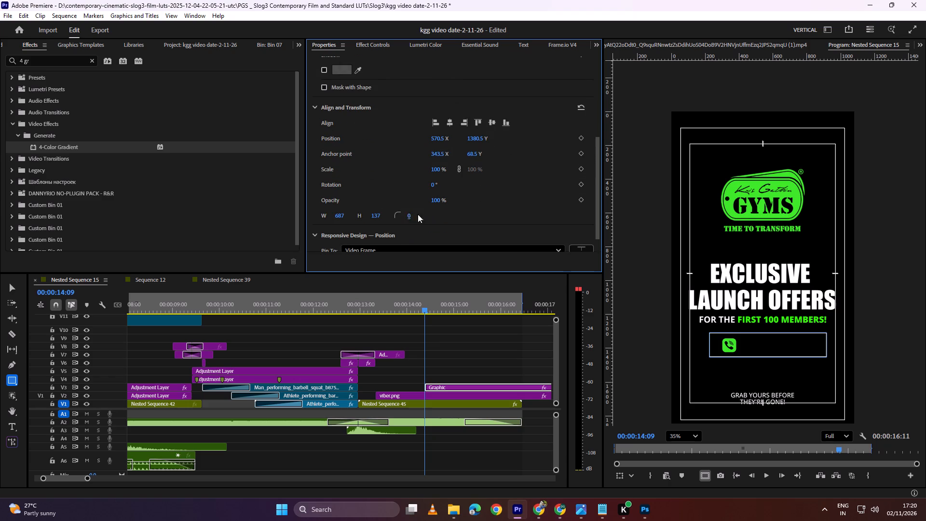
{"action": "left_click_drag", "start_coordinate": [418, 214], "coordinate": [707, 209]}
{"action": "left_click_drag", "start_coordinate": [411, 217], "coordinate": [602, 217]}
{"action": "left_click_drag", "start_coordinate": [602, 217], "coordinate": [683, 217]}
{"action": "triple_click", "coordinate": [449, 122]}
{"action": "triple_click", "coordinate": [449, 122]}
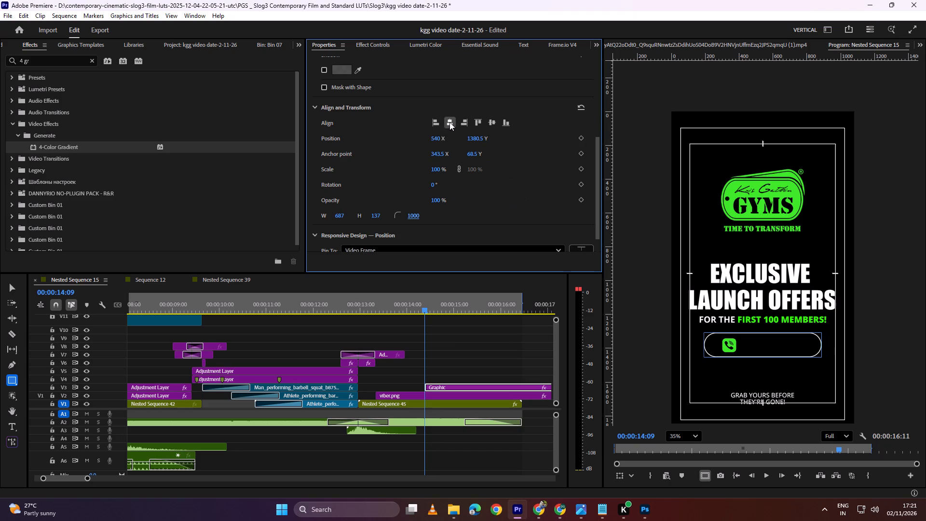
{"action": "left_click", "coordinate": [449, 122]}
Move the rectangle's Graphic clip on V3 earlier so it starts together with viber.png.
{"action": "left_click_drag", "start_coordinate": [442, 388], "coordinate": [393, 388]}
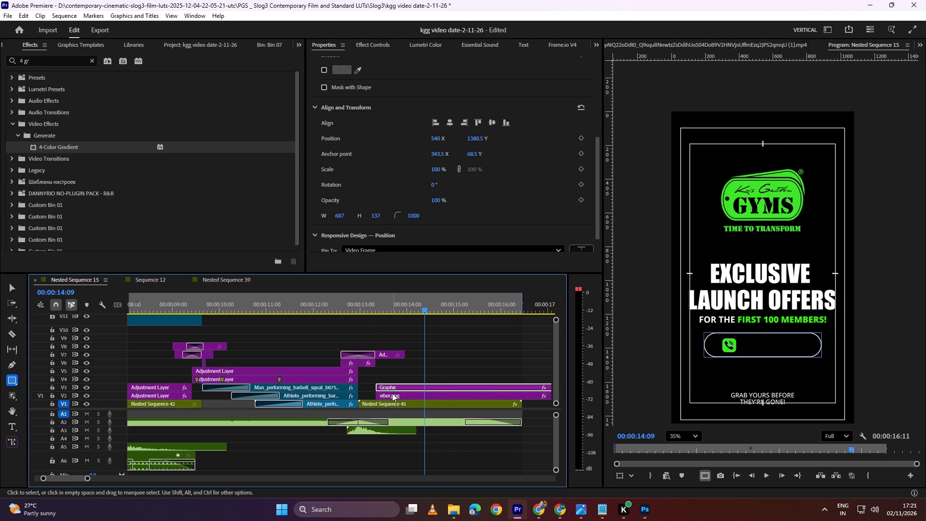
Shift the call icon horizontally to X 279, near the inner end of the rounded contact box.
{"action": "left_click", "coordinate": [392, 395]}
{"action": "left_click_drag", "start_coordinate": [440, 113], "coordinate": [417, 118]}
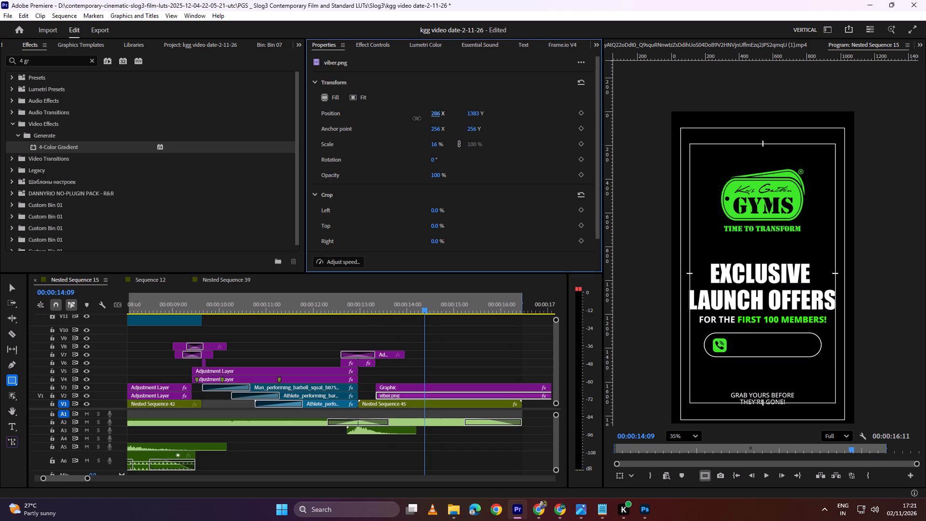
{"action": "left_click_drag", "start_coordinate": [417, 118], "coordinate": [415, 120]}
Add a text layer beside the call icon and paste the contact phone number into it.
{"action": "left_click", "coordinate": [15, 427]}
{"action": "left_click", "coordinate": [733, 345]}
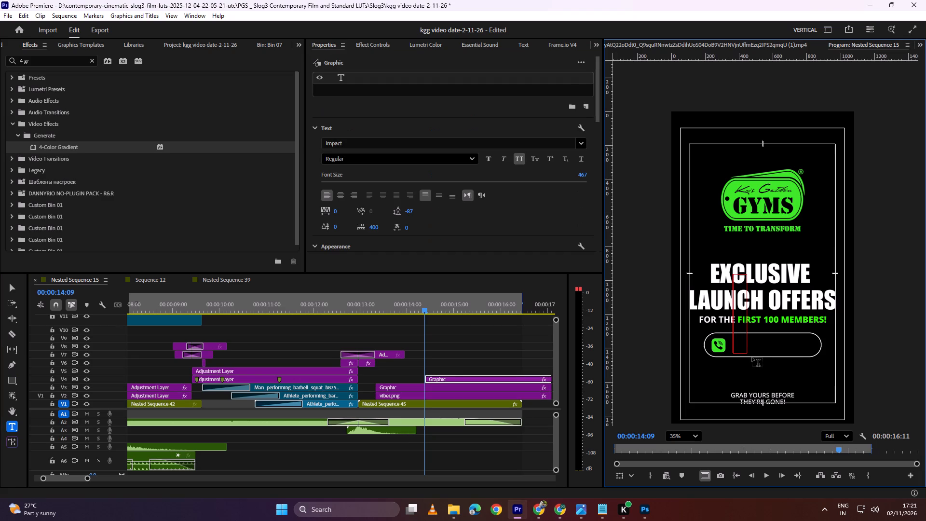
{"action": "key", "text": "ctrl+v"}
{"action": "triple_click", "coordinate": [776, 336]}
{"action": "left_click", "coordinate": [776, 336]}
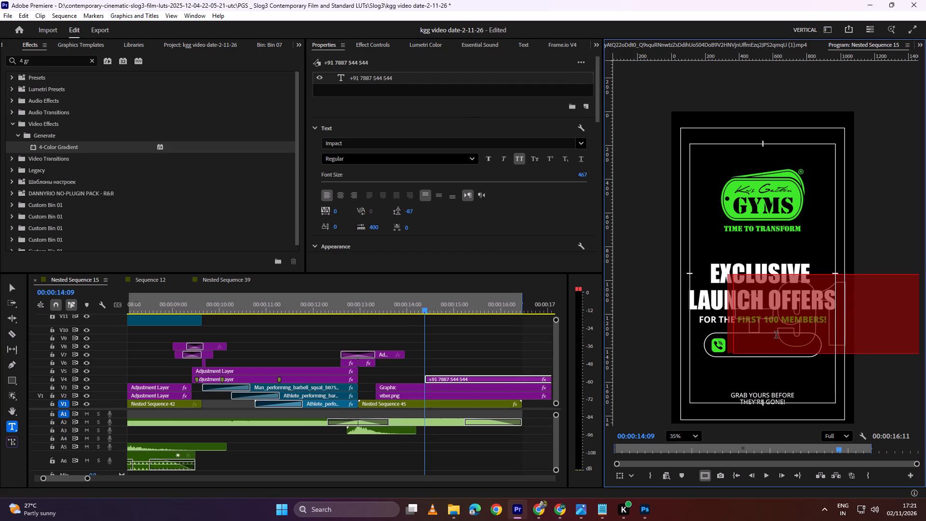
Set the phone number's font size to 69, keeping the Impact font.
{"action": "left_click", "coordinate": [377, 143]}
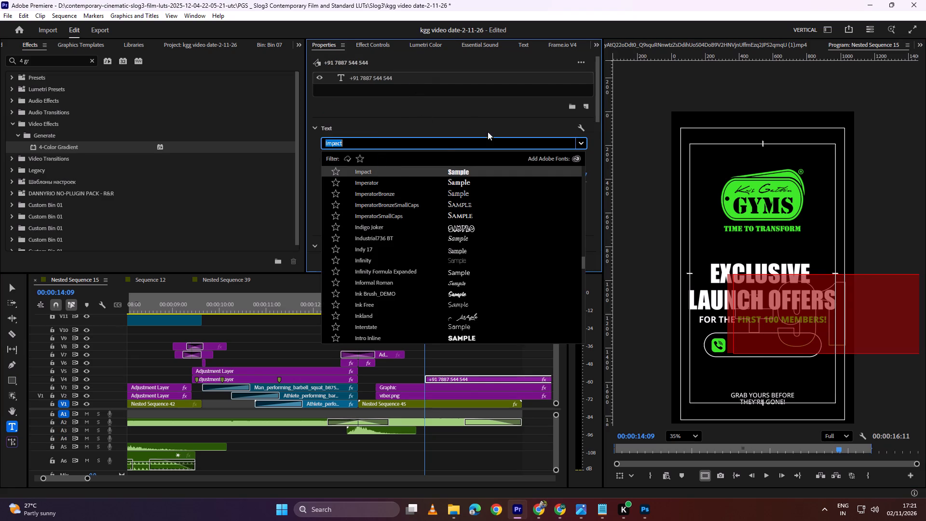
{"action": "left_click", "coordinate": [498, 118]}
{"action": "left_click_drag", "start_coordinate": [475, 179], "coordinate": [475, 180]}
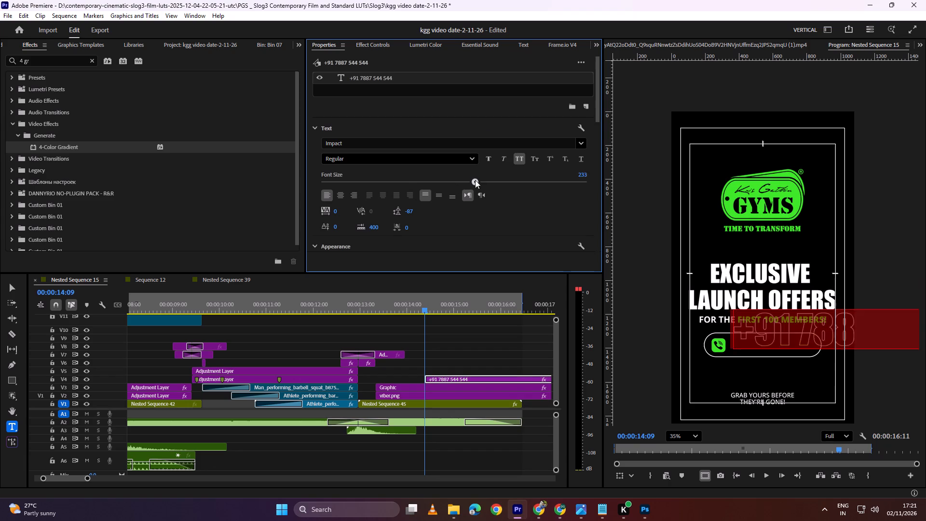
{"action": "left_click_drag", "start_coordinate": [475, 180], "coordinate": [369, 186]}
{"action": "scroll", "coordinate": [406, 141], "scroll_direction": "down", "scroll_amount": 4}
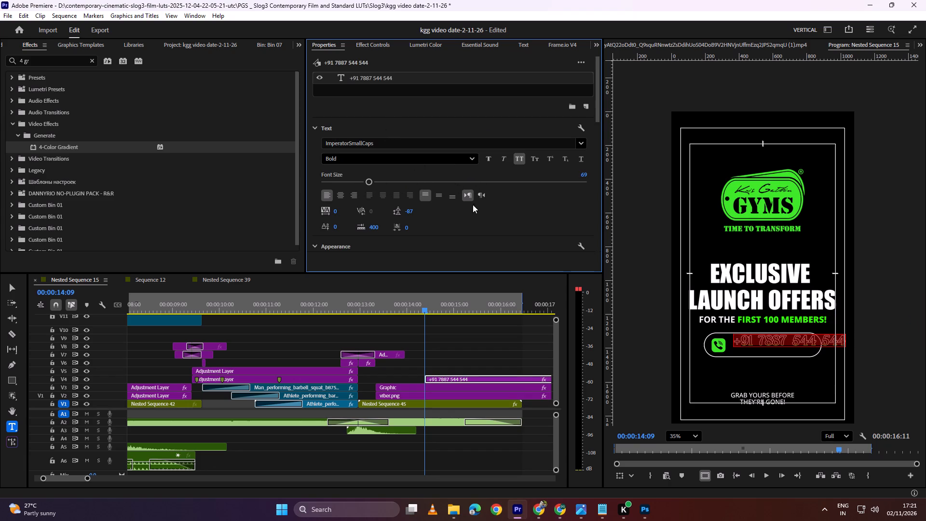
{"action": "key", "text": "ctrl+z"}
Disable both strokes on the phone number text and enable its white fill.
{"action": "scroll", "coordinate": [475, 219], "scroll_direction": "down", "scroll_amount": 8}
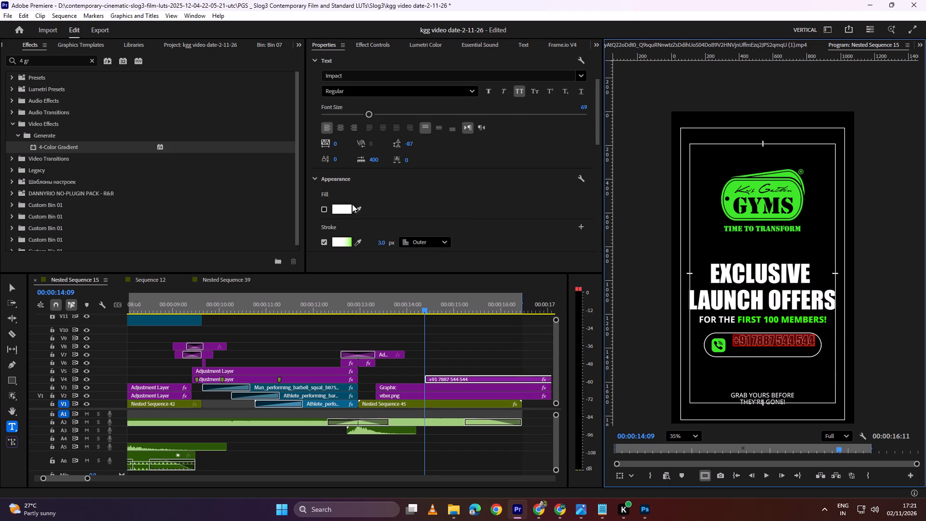
{"action": "left_click", "coordinate": [326, 229]}
{"action": "left_click", "coordinate": [324, 247]}
{"action": "left_click", "coordinate": [324, 201]}
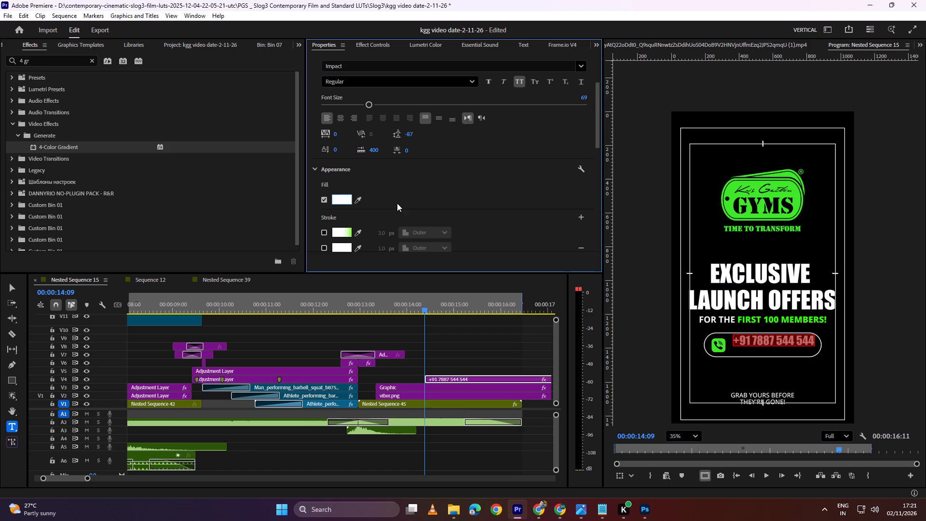
Move the phone number text clip on V4 earlier so it starts together with the Graphic and viber.png clips.
{"action": "scroll", "coordinate": [774, 346], "scroll_direction": "up", "scroll_amount": 4}
{"action": "left_click", "coordinate": [452, 378]}
{"action": "left_click_drag", "start_coordinate": [462, 378], "coordinate": [461, 378]}
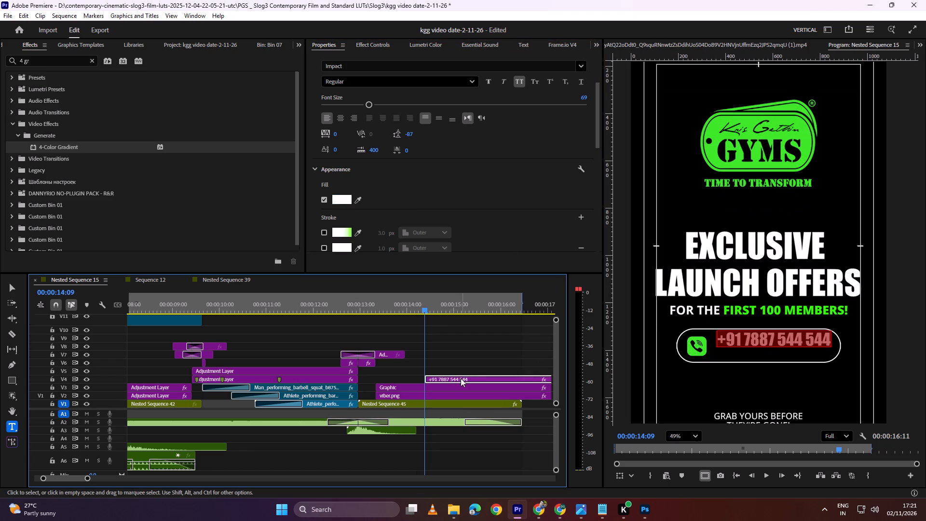
{"action": "left_click_drag", "start_coordinate": [461, 378], "coordinate": [415, 380]}
{"action": "left_click", "coordinate": [418, 379]}
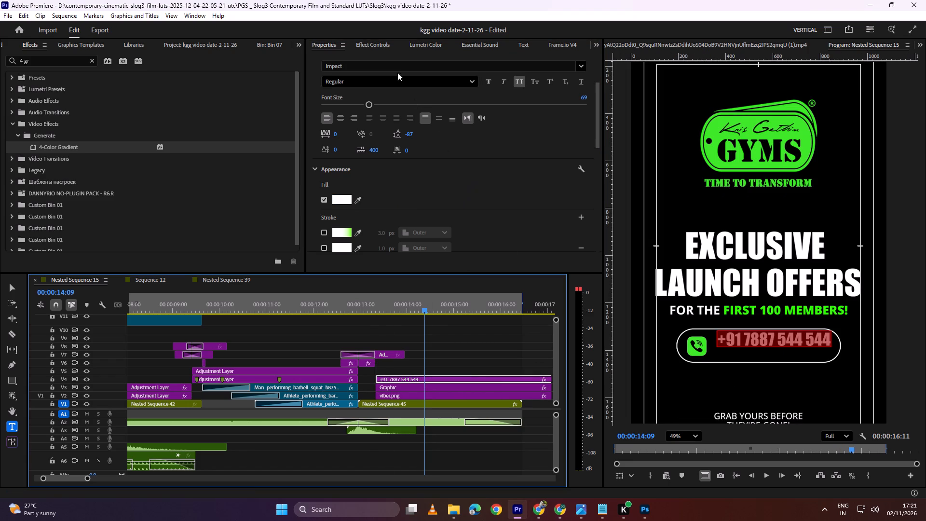
Lower the phone number text to Y 1409 so it sits vertically centered in the contact box.
{"action": "scroll", "coordinate": [532, 208], "scroll_direction": "up", "scroll_amount": 1}
{"action": "scroll", "coordinate": [527, 207], "scroll_direction": "down", "scroll_amount": 18}
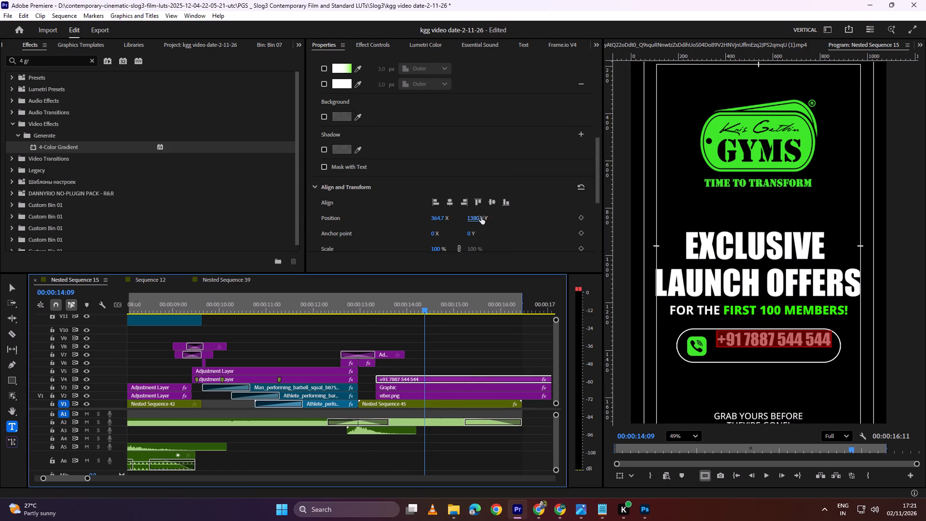
{"action": "left_click_drag", "start_coordinate": [477, 219], "coordinate": [491, 219]}
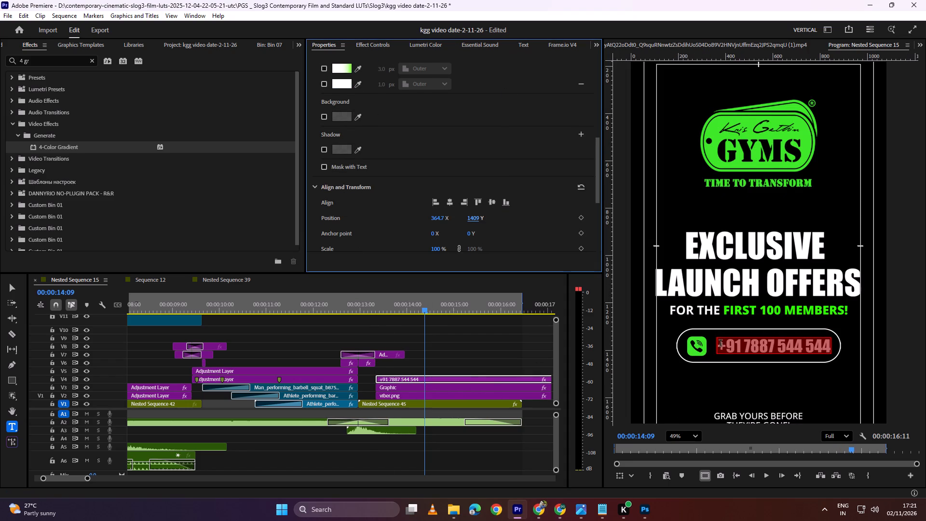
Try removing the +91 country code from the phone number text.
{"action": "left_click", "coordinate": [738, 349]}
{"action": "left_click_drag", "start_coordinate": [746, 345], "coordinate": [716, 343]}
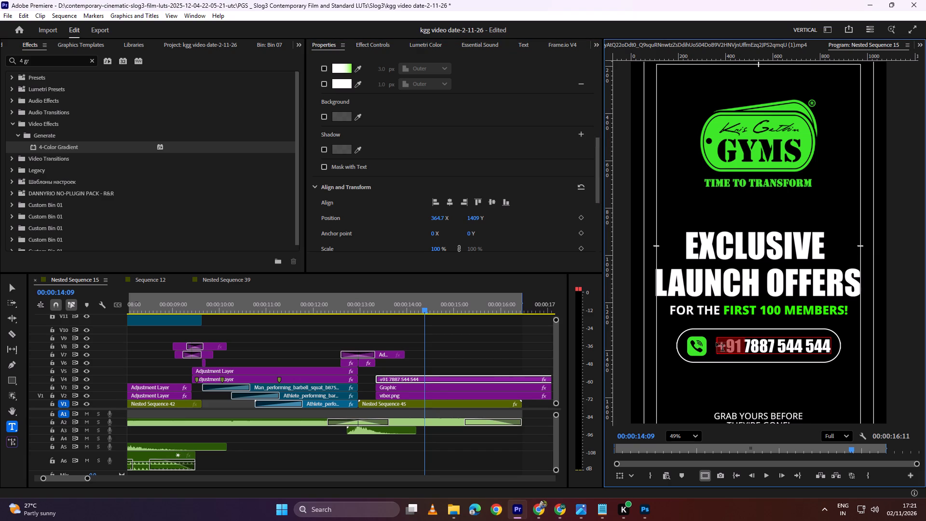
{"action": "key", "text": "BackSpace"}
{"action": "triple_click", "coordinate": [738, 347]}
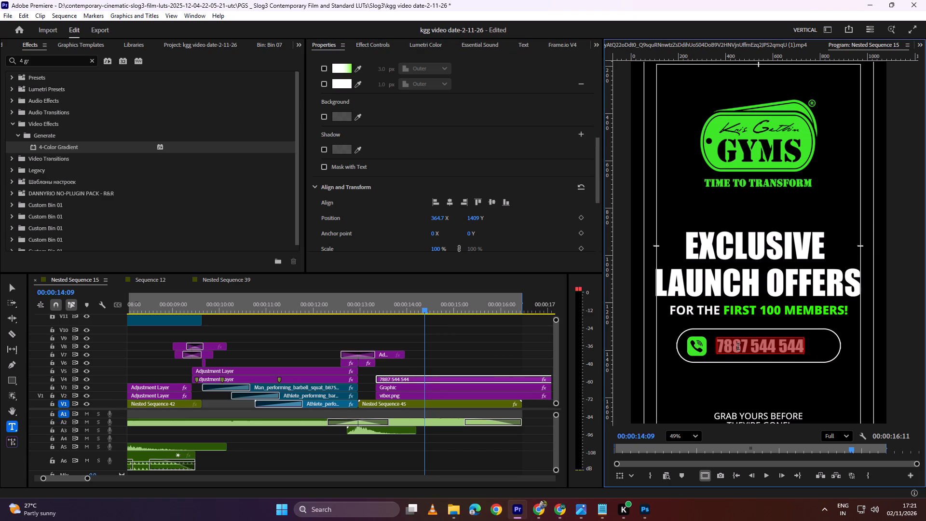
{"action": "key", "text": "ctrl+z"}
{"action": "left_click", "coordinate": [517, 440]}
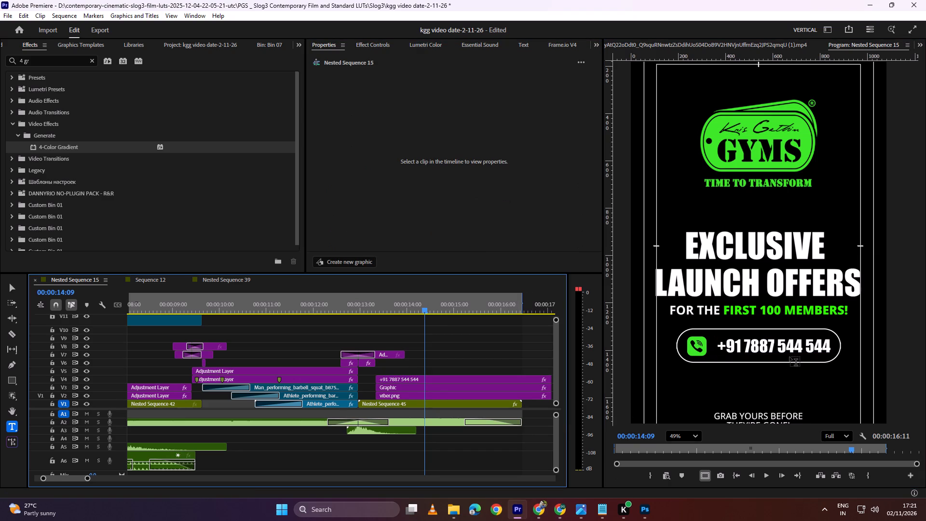
Scale the phone number clip to 102% and position it at 522, 952.
{"action": "left_click", "coordinate": [458, 381]}
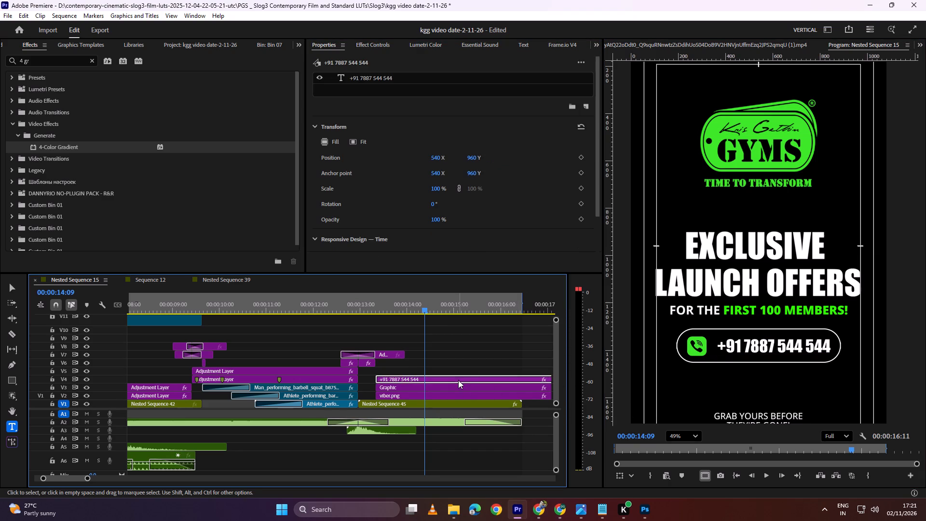
{"action": "left_click", "coordinate": [436, 186]}
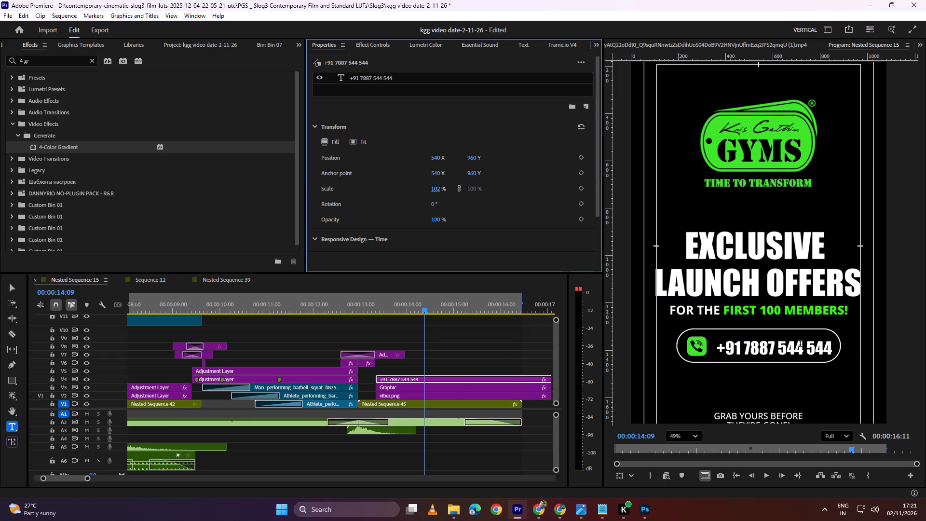
{"action": "left_click_drag", "start_coordinate": [470, 156], "coordinate": [470, 156]}
{"action": "left_click_drag", "start_coordinate": [470, 156], "coordinate": [466, 157]}
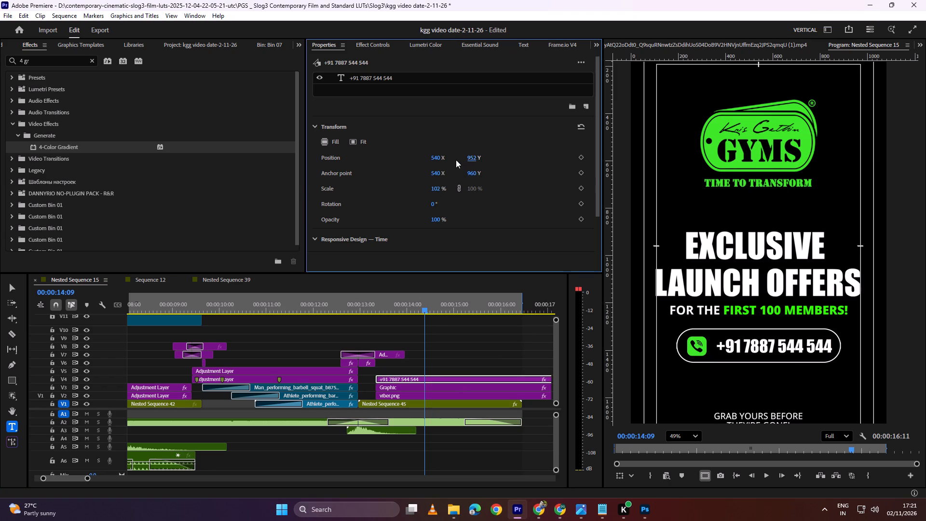
{"action": "left_click_drag", "start_coordinate": [438, 156], "coordinate": [430, 158]}
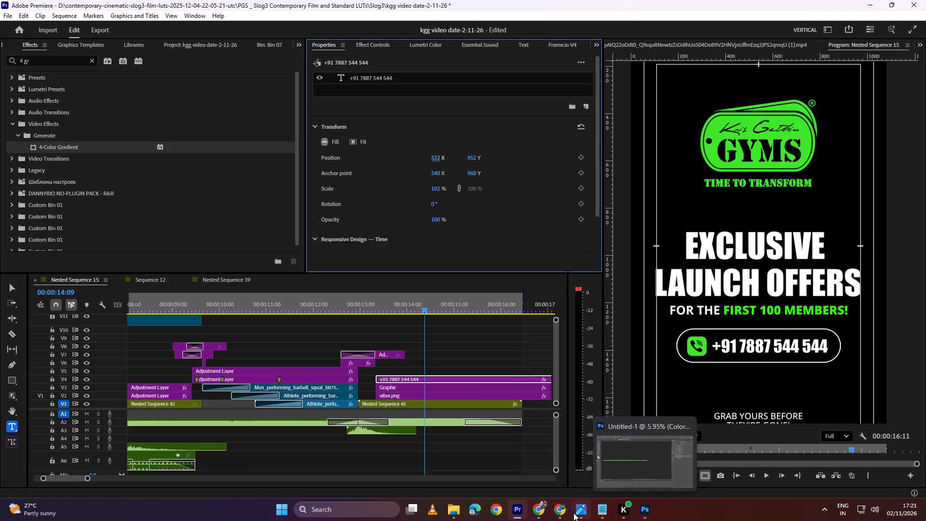
Switch to Chrome to examine the contact reference image in ChatGPT, and compare it with the Premiere end card.
{"action": "left_click", "coordinate": [545, 513]}
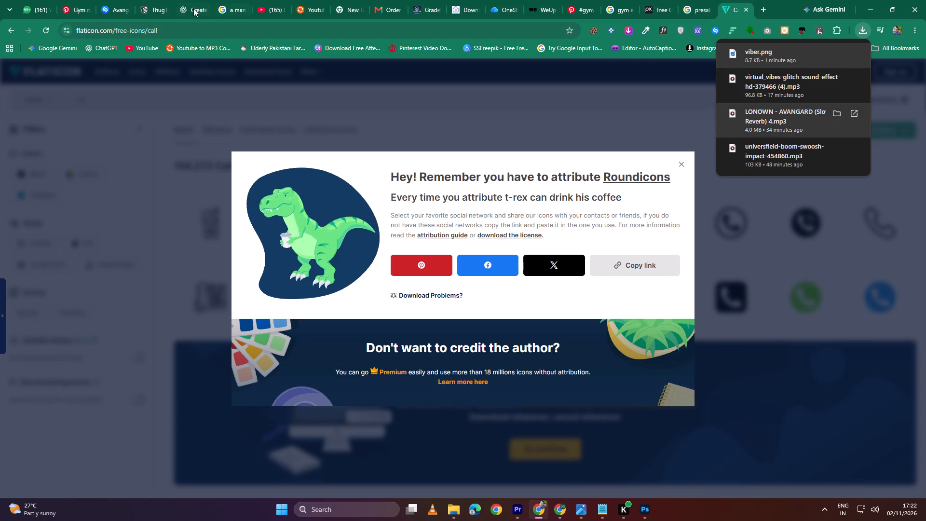
{"action": "left_click", "coordinate": [188, 7]}
{"action": "left_click", "coordinate": [700, 363]}
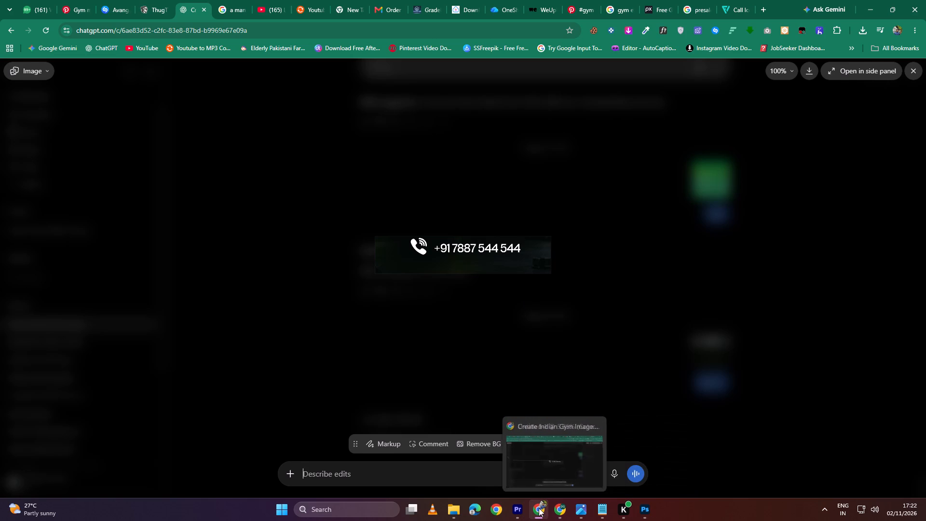
{"action": "left_click", "coordinate": [522, 510]}
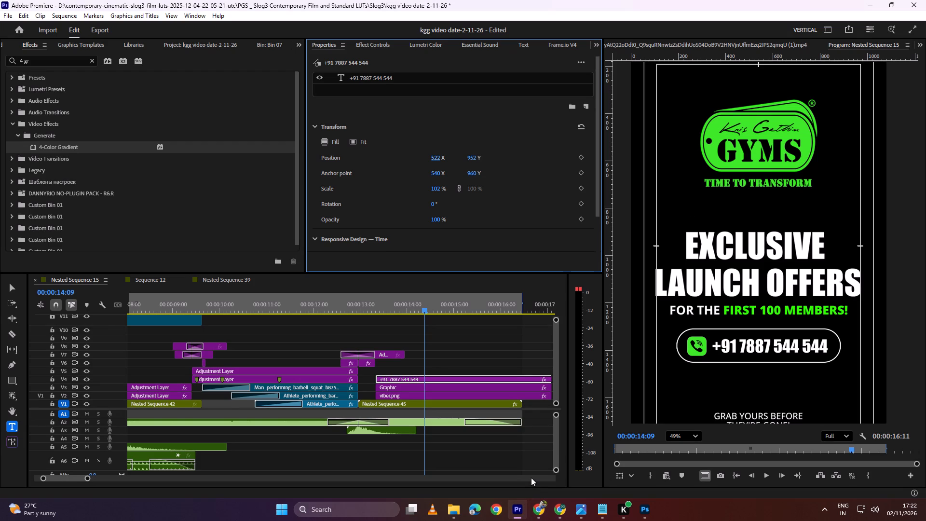
{"action": "scroll", "coordinate": [764, 284], "scroll_direction": "down", "scroll_amount": 8}
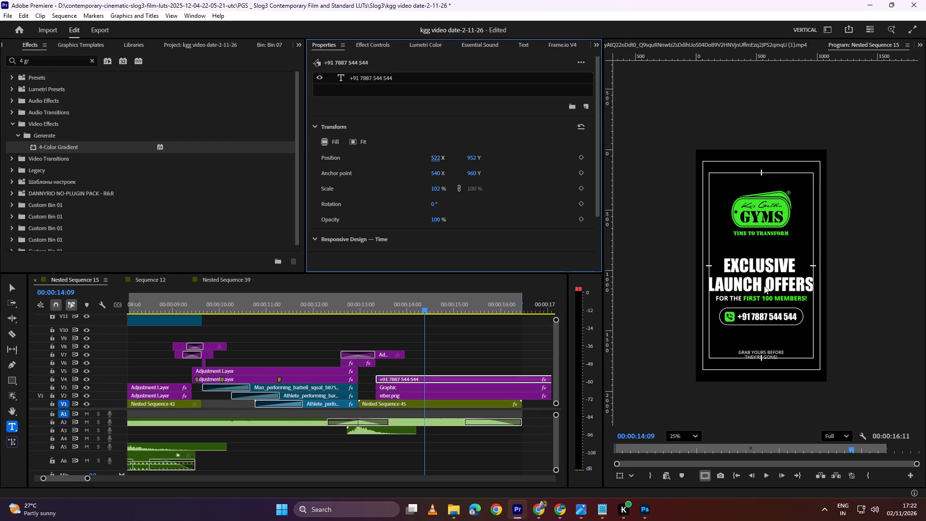
{"action": "scroll", "coordinate": [757, 322], "scroll_direction": "up", "scroll_amount": 4}
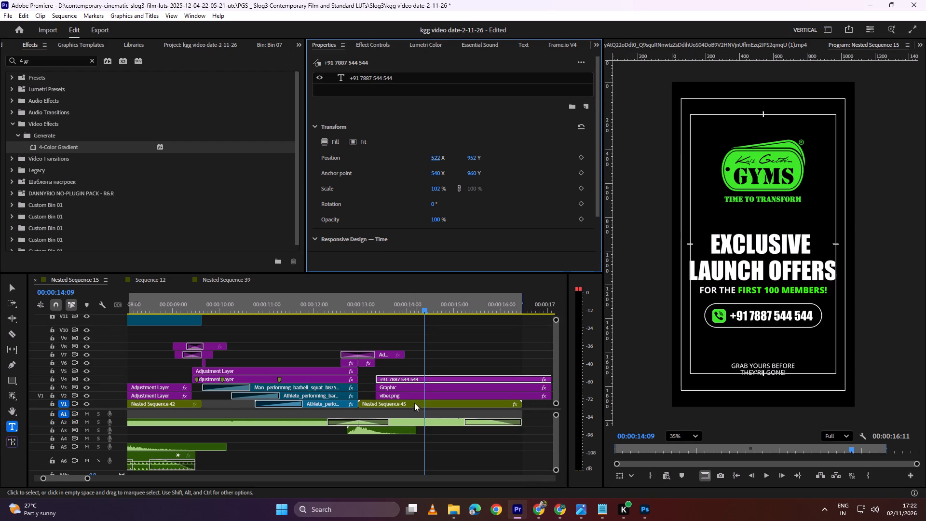
Nest the viber.png, Graphic and phone number clips into one sequence, keeping the default name.
{"action": "left_click", "coordinate": [411, 396]}
{"action": "left_click", "coordinate": [413, 390], "text": "shift"}
{"action": "left_click", "coordinate": [417, 379], "text": "shift"}
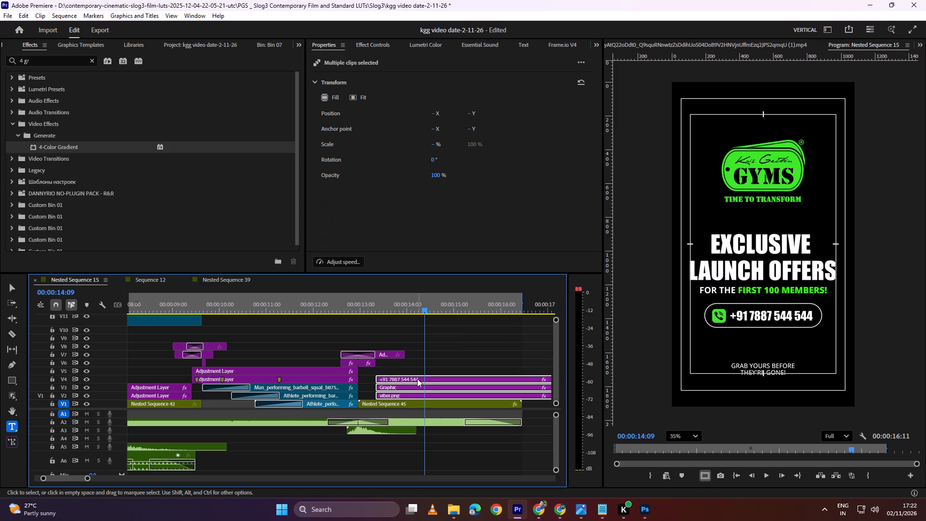
{"action": "right_click", "coordinate": [417, 379]}
{"action": "left_click", "coordinate": [446, 269]}
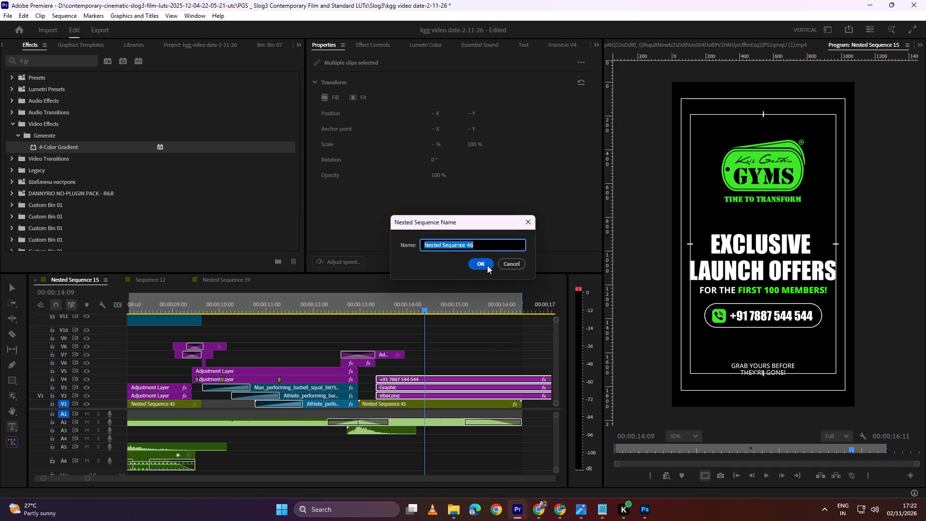
{"action": "left_click", "coordinate": [484, 260]}
Move the new contact box nest on V2 earlier so it starts together with Nested Sequence 45.
{"action": "left_click", "coordinate": [414, 394]}
{"action": "left_click_drag", "start_coordinate": [410, 395], "coordinate": [397, 395]}
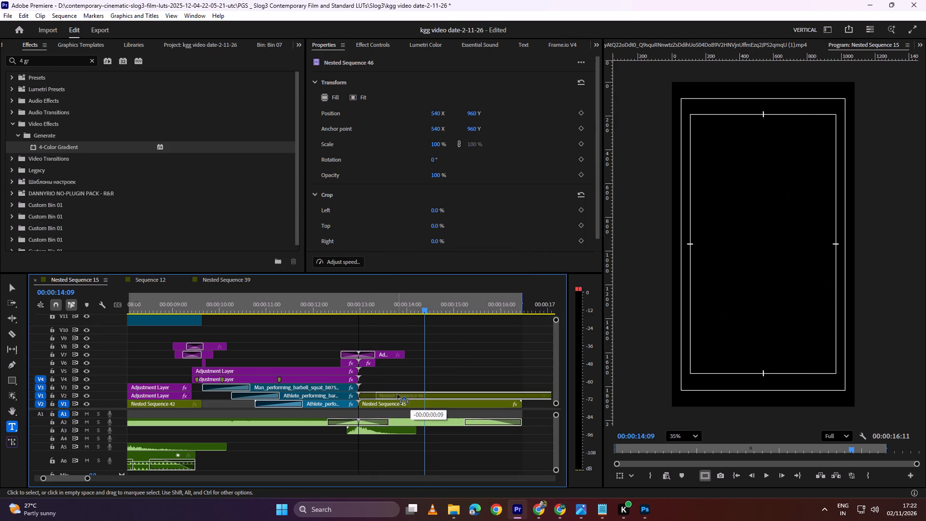
{"action": "left_click_drag", "start_coordinate": [397, 395], "coordinate": [395, 395]}
Cut the contact box nest at the end of Nested Sequence 45 and delete the excess piece.
{"action": "key", "text": "c"}
{"action": "left_click", "coordinate": [523, 394]}
{"action": "key", "text": "v"}
{"action": "left_click", "coordinate": [541, 396]}
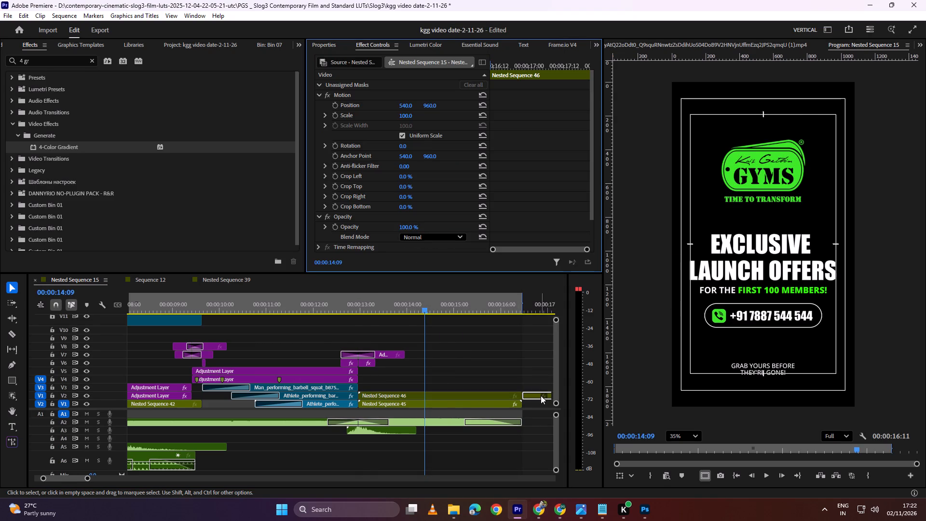
{"action": "key", "text": "BackSpace"}
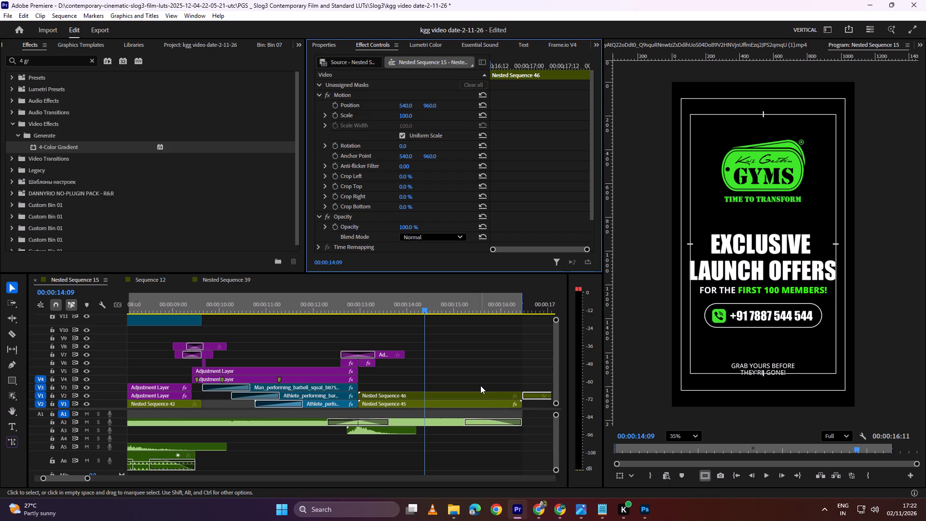
{"action": "left_click_drag", "start_coordinate": [538, 358], "coordinate": [547, 397]}
{"action": "key", "text": "Delete"}
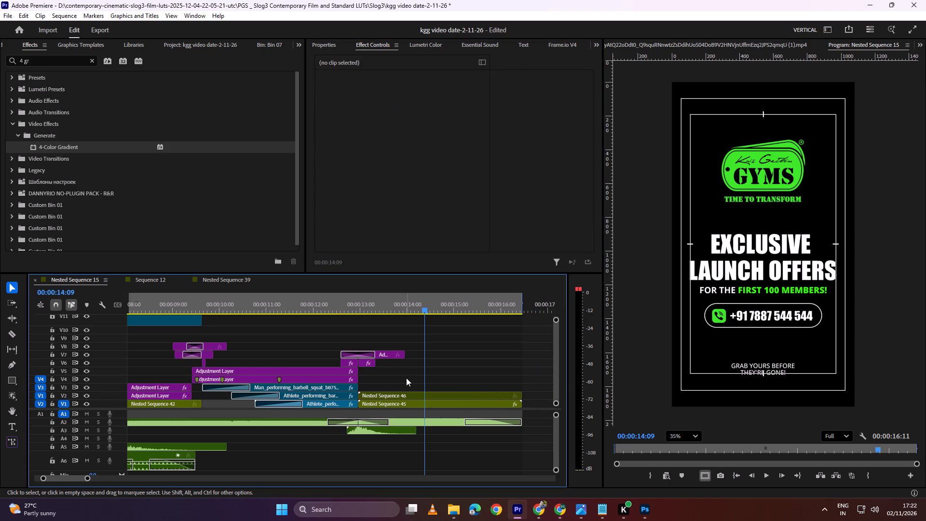
Scale the contact box nest to 90 and set its vertical position to 997.
{"action": "left_click", "coordinate": [437, 395]}
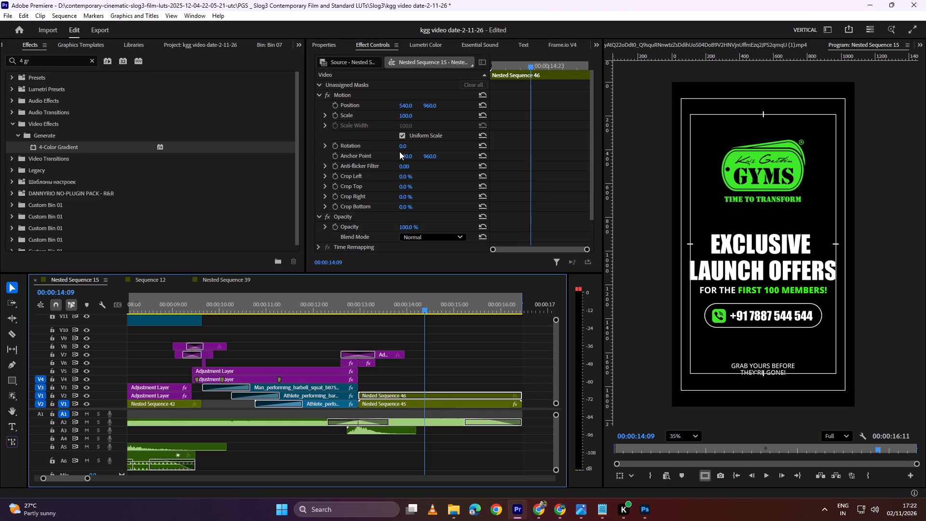
{"action": "left_click_drag", "start_coordinate": [406, 116], "coordinate": [400, 115]}
{"action": "left_click_drag", "start_coordinate": [430, 104], "coordinate": [446, 102]}
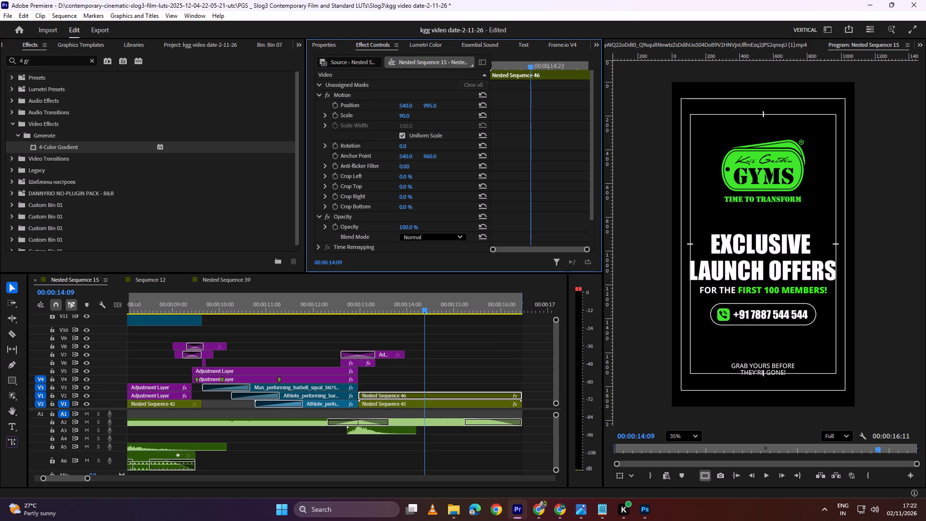
{"action": "left_click_drag", "start_coordinate": [446, 102], "coordinate": [447, 102]}
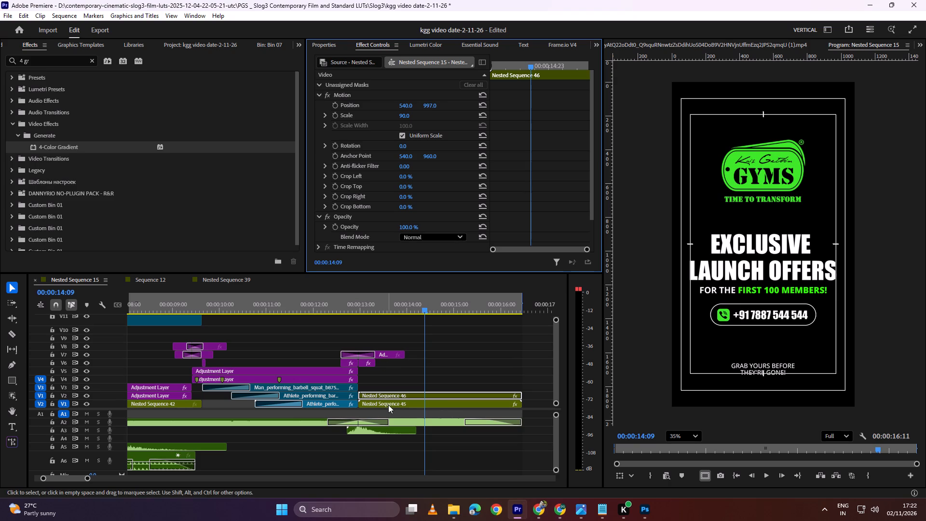
Inside Nested Sequence 45, set the Exclusive Launch Offers graphic's Vector Motion vertical position to 1008, and return to Nested Sequence 15.
{"action": "double_click", "coordinate": [388, 405]}
{"action": "left_click", "coordinate": [225, 387]}
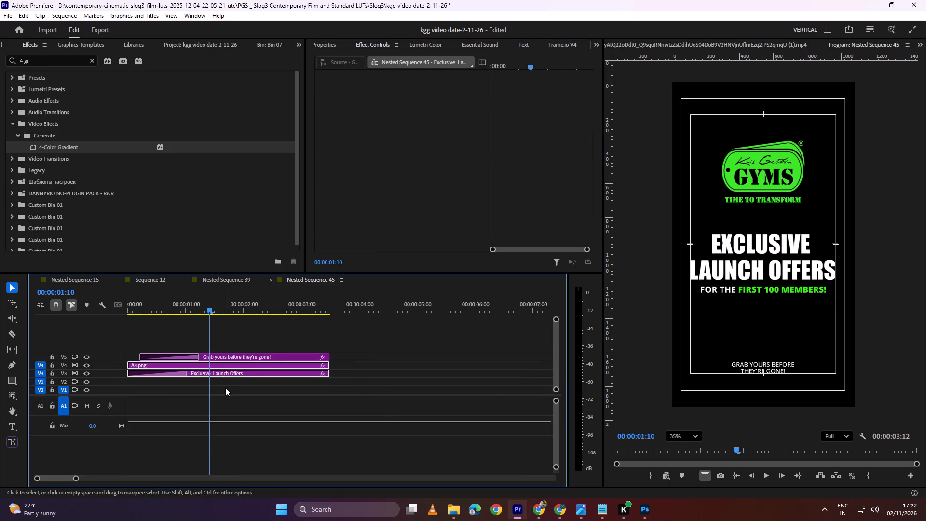
{"action": "left_click", "coordinate": [231, 374]}
{"action": "left_click_drag", "start_coordinate": [434, 96], "coordinate": [420, 97]}
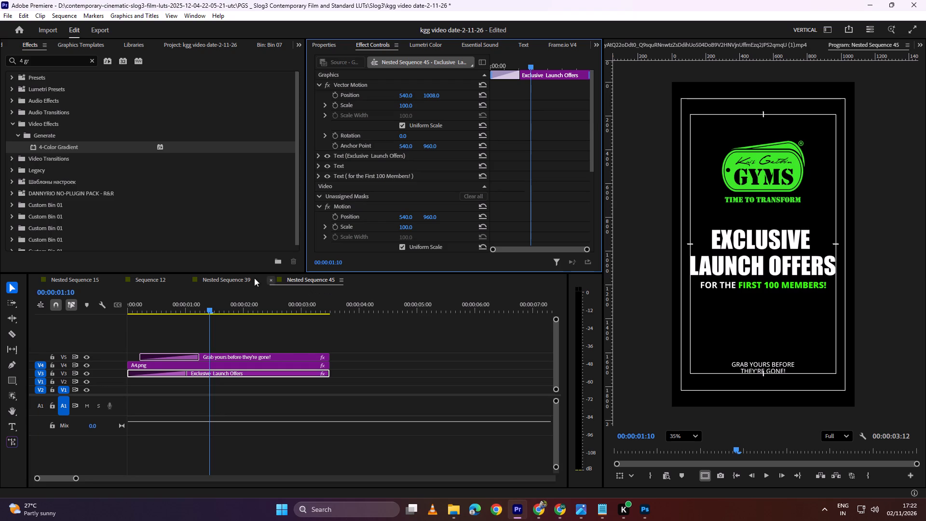
{"action": "left_click", "coordinate": [234, 277]}
{"action": "left_click", "coordinate": [86, 279]}
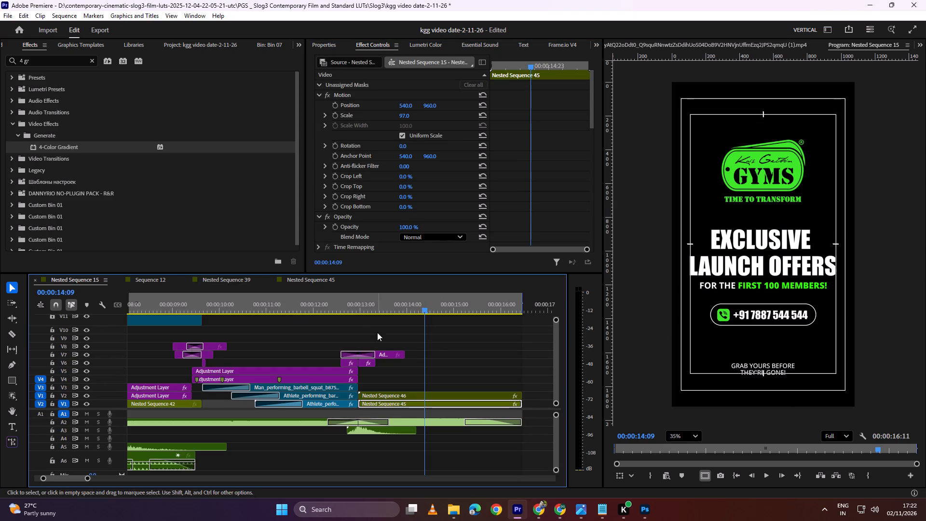
Move the contact box nest on V2 slightly later so it starts shortly after Nested Sequence 45 begins.
{"action": "left_click", "coordinate": [403, 394]}
{"action": "left_click_drag", "start_coordinate": [389, 396], "coordinate": [402, 395]}
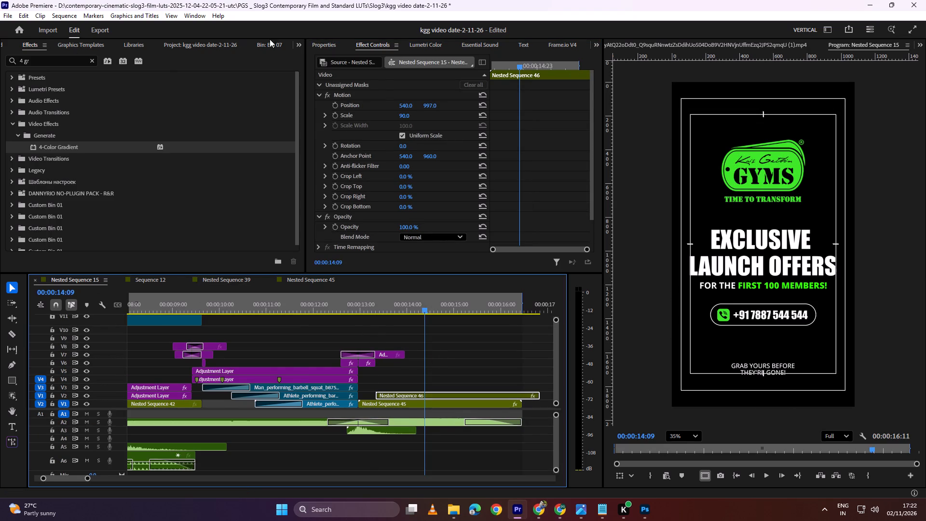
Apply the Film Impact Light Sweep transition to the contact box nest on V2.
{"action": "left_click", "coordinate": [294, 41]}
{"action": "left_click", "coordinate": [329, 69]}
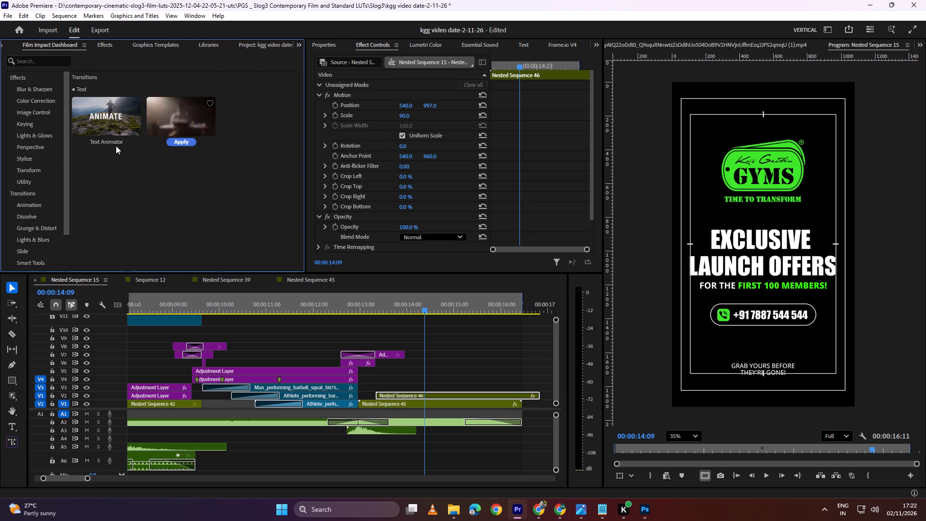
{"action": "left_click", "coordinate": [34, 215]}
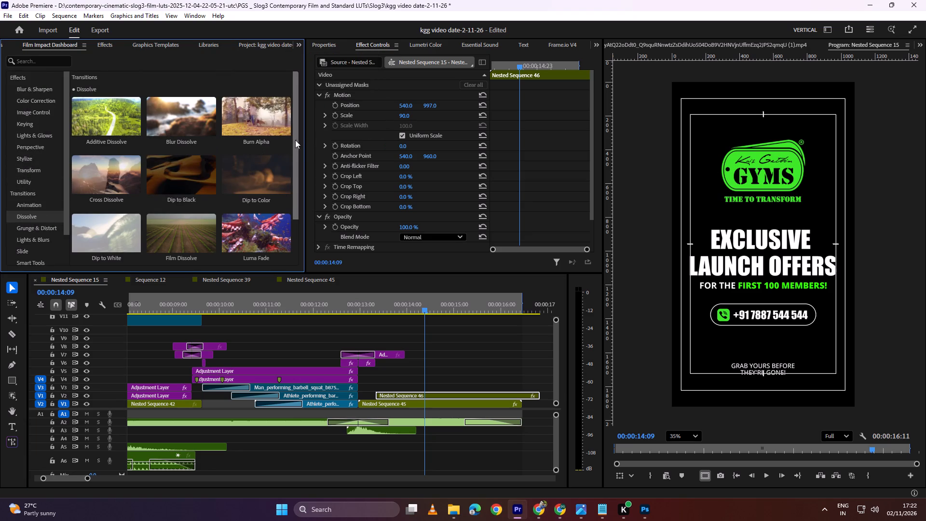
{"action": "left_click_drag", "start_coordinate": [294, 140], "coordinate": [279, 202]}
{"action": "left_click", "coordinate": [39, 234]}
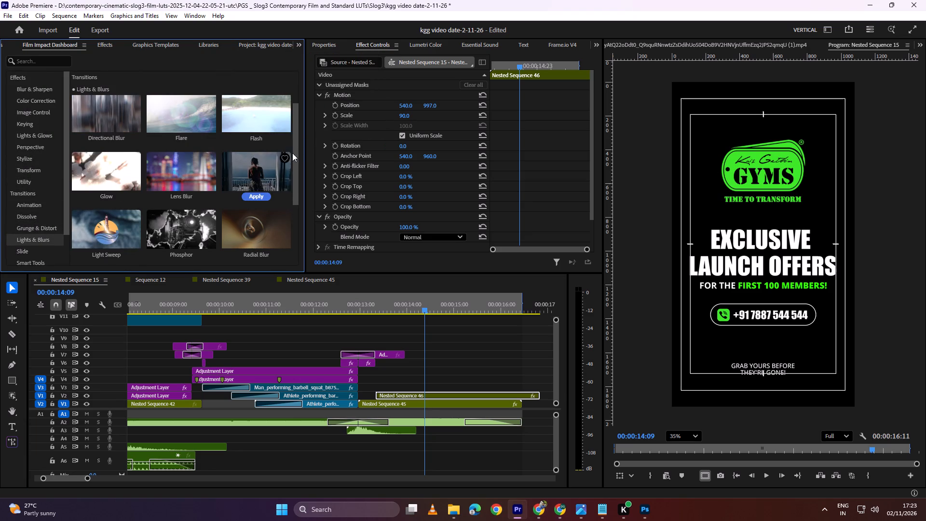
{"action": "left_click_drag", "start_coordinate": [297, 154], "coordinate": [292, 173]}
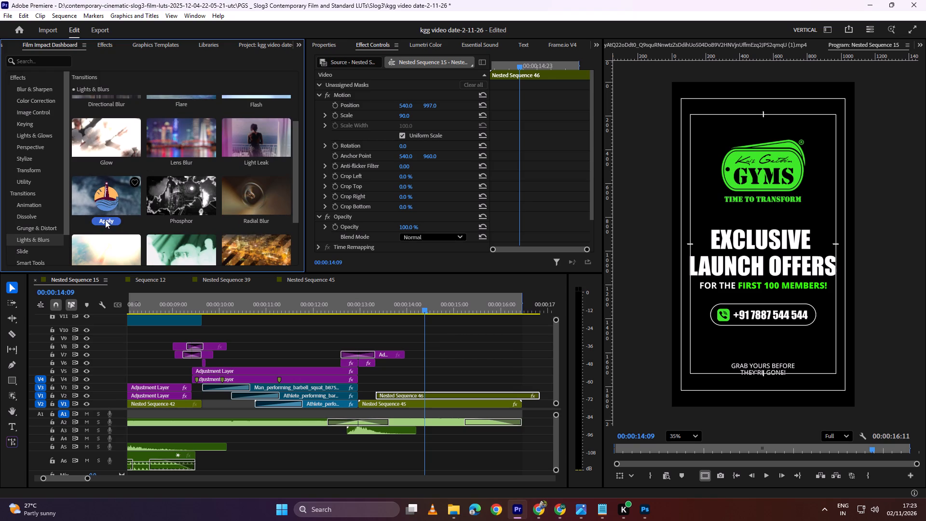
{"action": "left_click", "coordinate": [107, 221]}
Duplicate the contact box nest from V2 onto V3, starting slightly later than the original, and preview the section.
{"action": "left_click_drag", "start_coordinate": [443, 395], "coordinate": [444, 390], "text": "alt"}
{"action": "left_click_drag", "start_coordinate": [445, 389], "coordinate": [459, 390]}
{"action": "left_click_drag", "start_coordinate": [433, 307], "coordinate": [410, 312]}
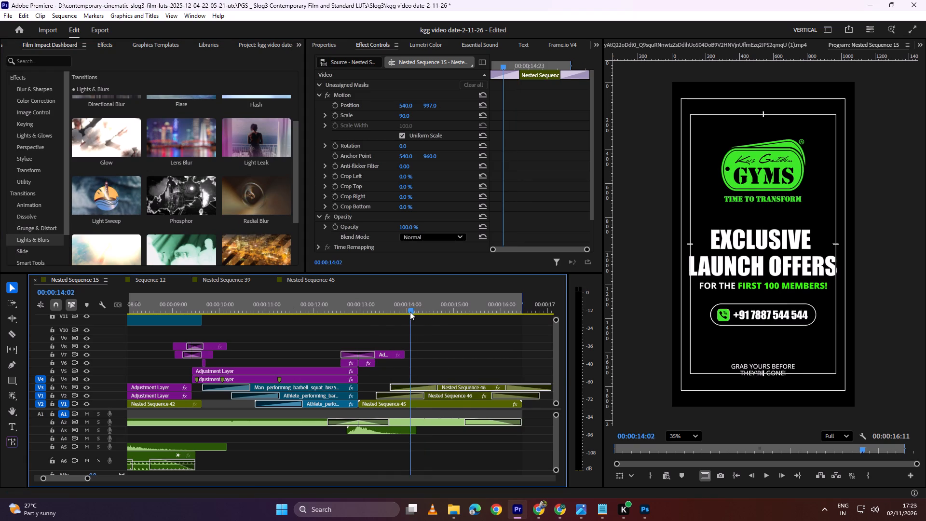
{"action": "left_click_drag", "start_coordinate": [410, 312], "coordinate": [384, 315]}
{"action": "key", "text": "space"}
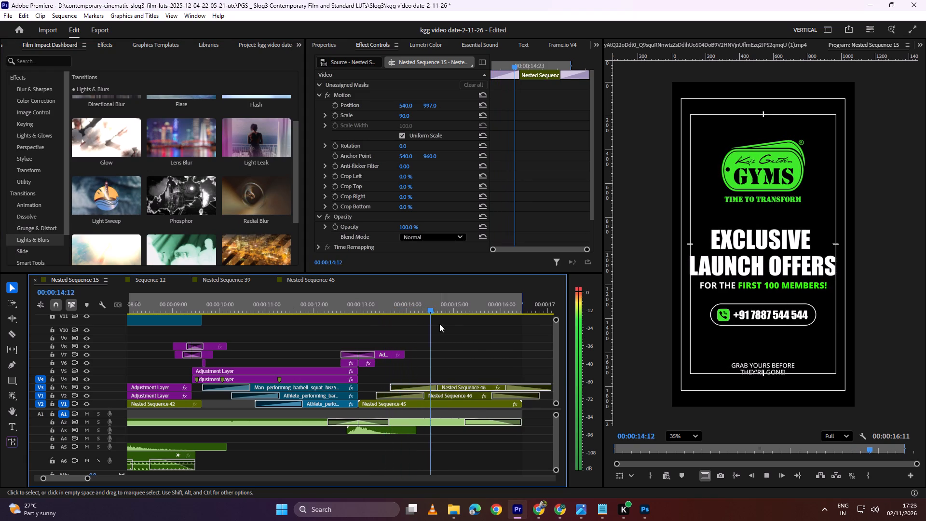
{"action": "key", "text": "space"}
{"action": "left_click_drag", "start_coordinate": [440, 300], "coordinate": [398, 309]}
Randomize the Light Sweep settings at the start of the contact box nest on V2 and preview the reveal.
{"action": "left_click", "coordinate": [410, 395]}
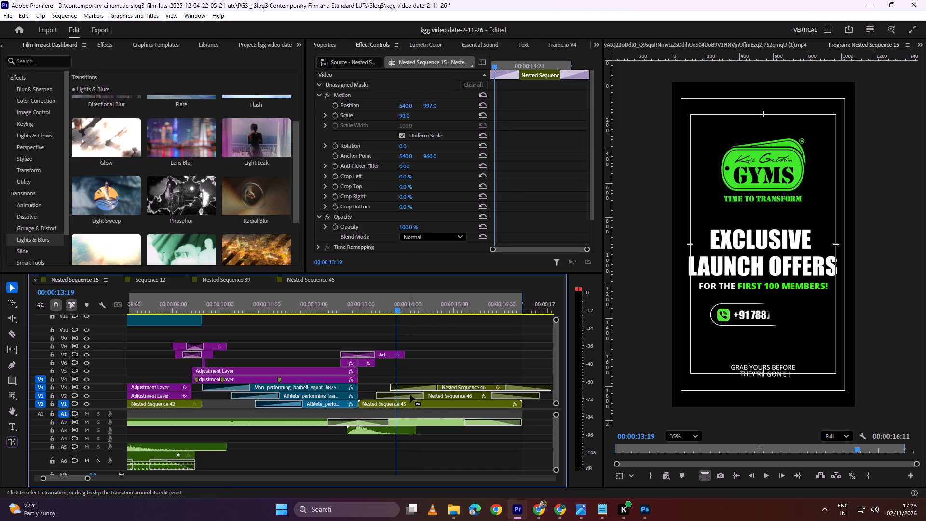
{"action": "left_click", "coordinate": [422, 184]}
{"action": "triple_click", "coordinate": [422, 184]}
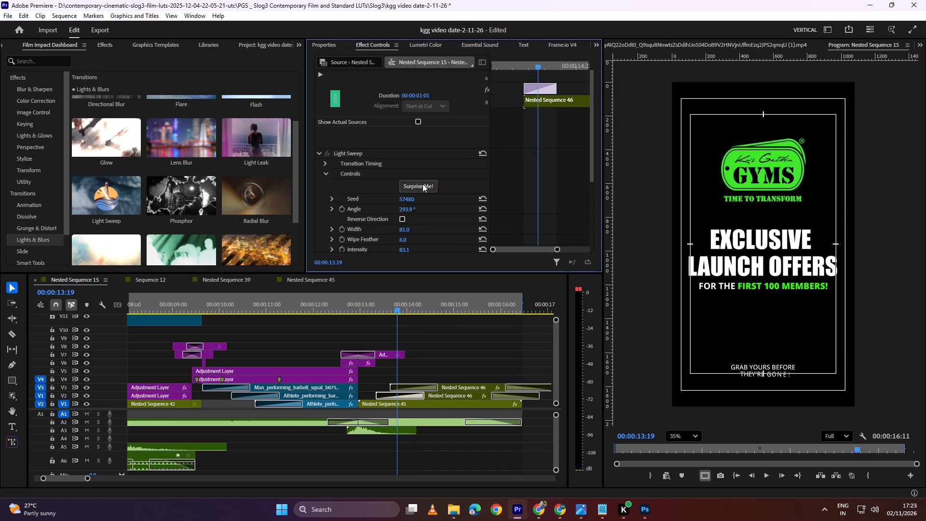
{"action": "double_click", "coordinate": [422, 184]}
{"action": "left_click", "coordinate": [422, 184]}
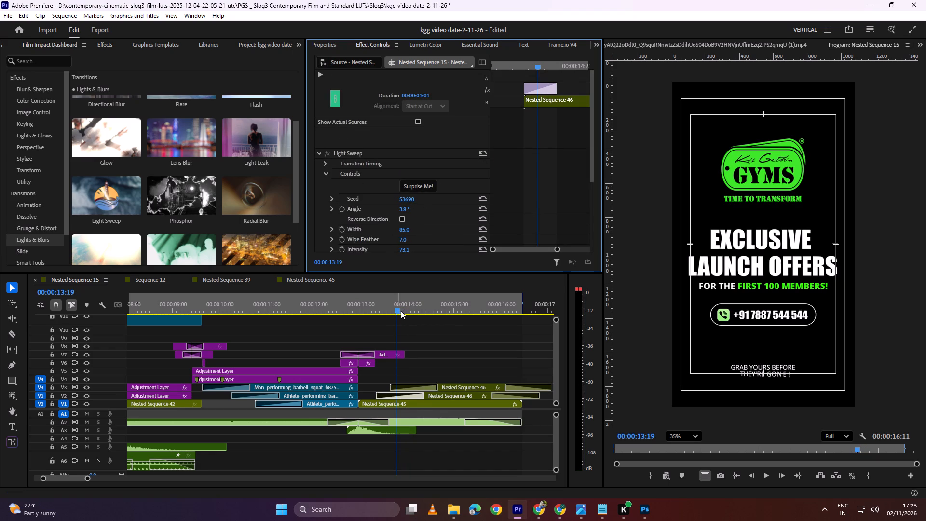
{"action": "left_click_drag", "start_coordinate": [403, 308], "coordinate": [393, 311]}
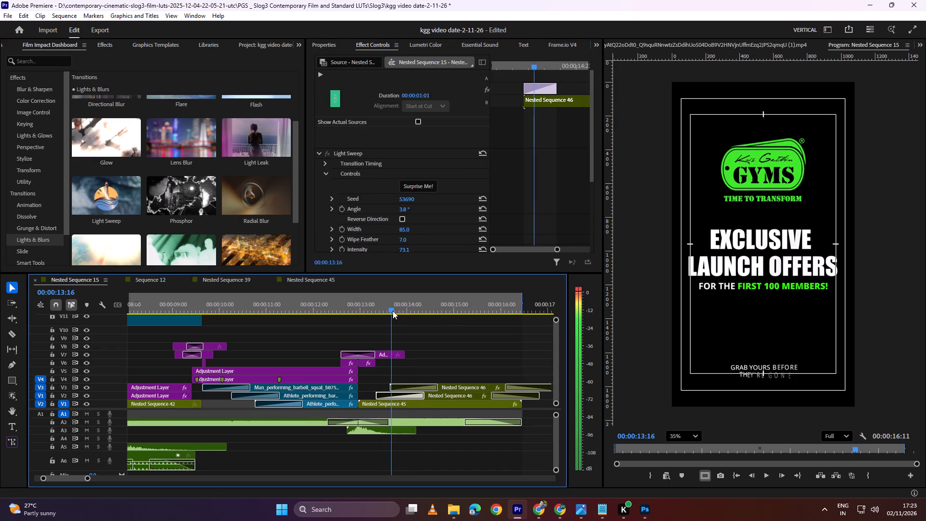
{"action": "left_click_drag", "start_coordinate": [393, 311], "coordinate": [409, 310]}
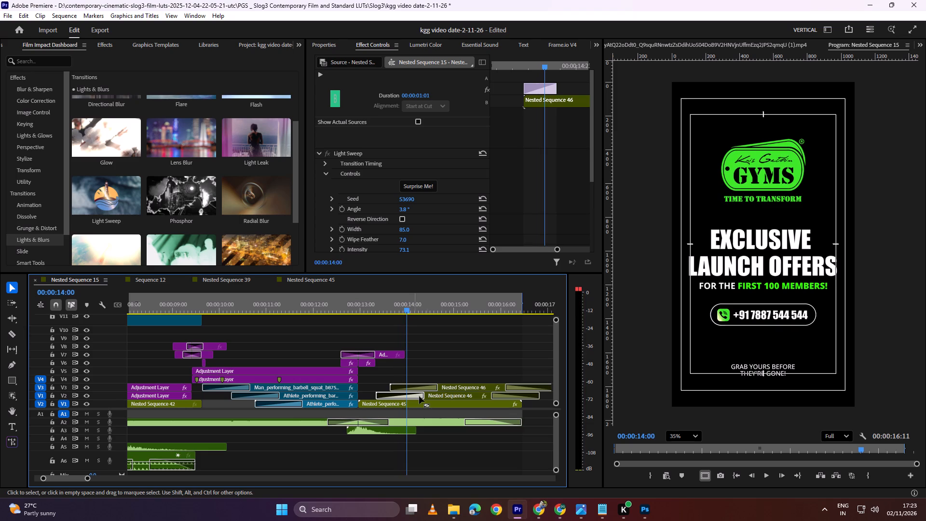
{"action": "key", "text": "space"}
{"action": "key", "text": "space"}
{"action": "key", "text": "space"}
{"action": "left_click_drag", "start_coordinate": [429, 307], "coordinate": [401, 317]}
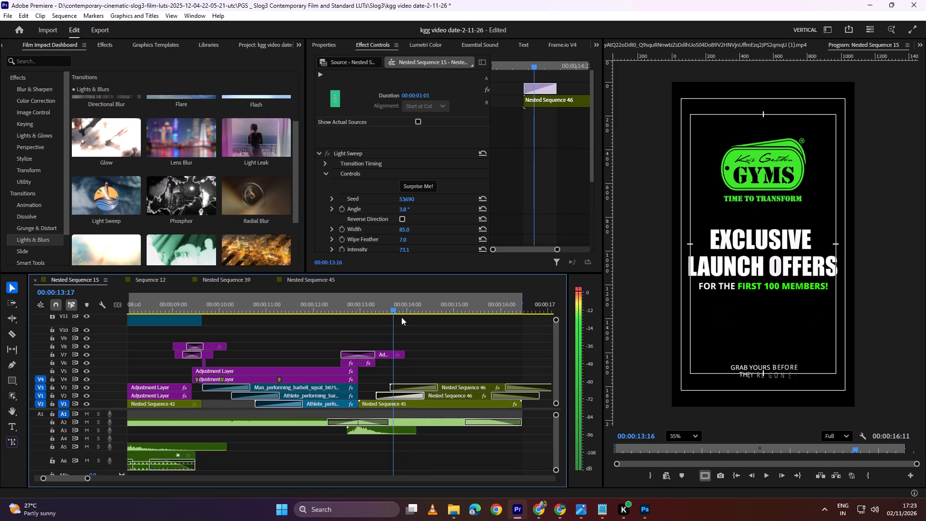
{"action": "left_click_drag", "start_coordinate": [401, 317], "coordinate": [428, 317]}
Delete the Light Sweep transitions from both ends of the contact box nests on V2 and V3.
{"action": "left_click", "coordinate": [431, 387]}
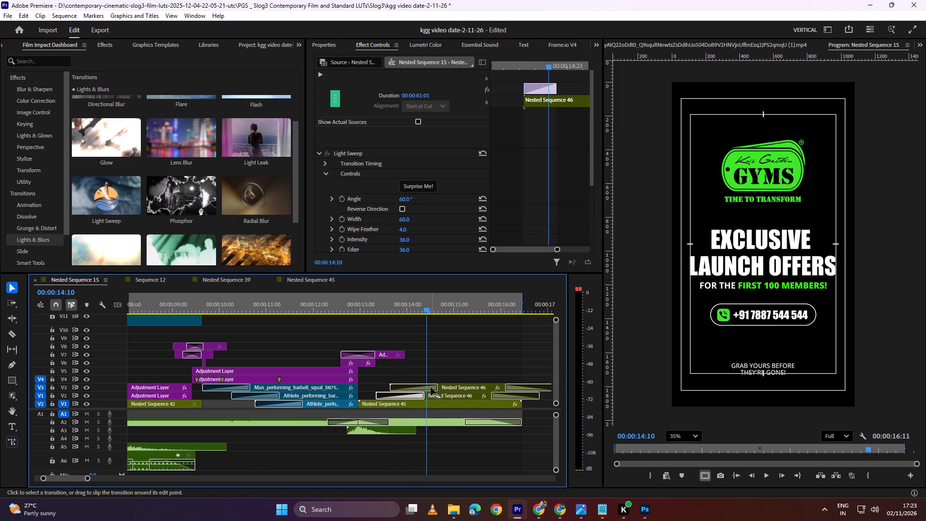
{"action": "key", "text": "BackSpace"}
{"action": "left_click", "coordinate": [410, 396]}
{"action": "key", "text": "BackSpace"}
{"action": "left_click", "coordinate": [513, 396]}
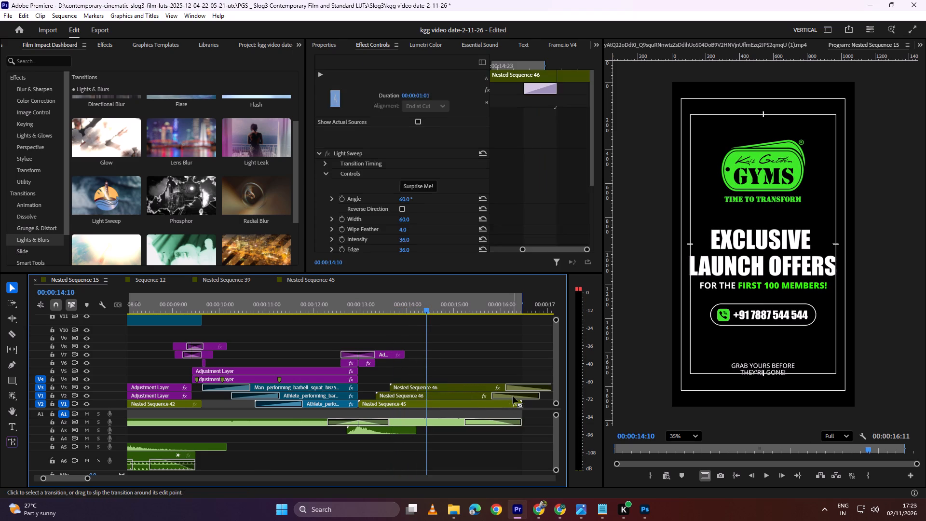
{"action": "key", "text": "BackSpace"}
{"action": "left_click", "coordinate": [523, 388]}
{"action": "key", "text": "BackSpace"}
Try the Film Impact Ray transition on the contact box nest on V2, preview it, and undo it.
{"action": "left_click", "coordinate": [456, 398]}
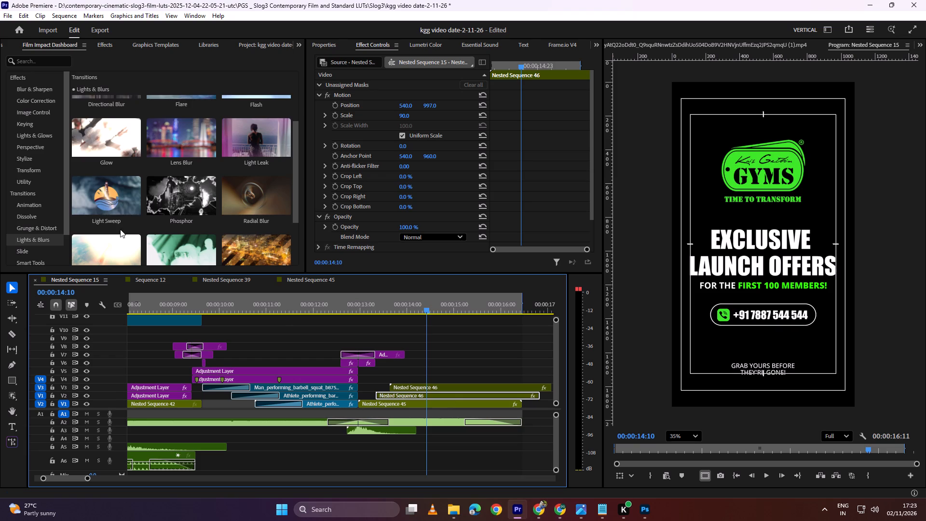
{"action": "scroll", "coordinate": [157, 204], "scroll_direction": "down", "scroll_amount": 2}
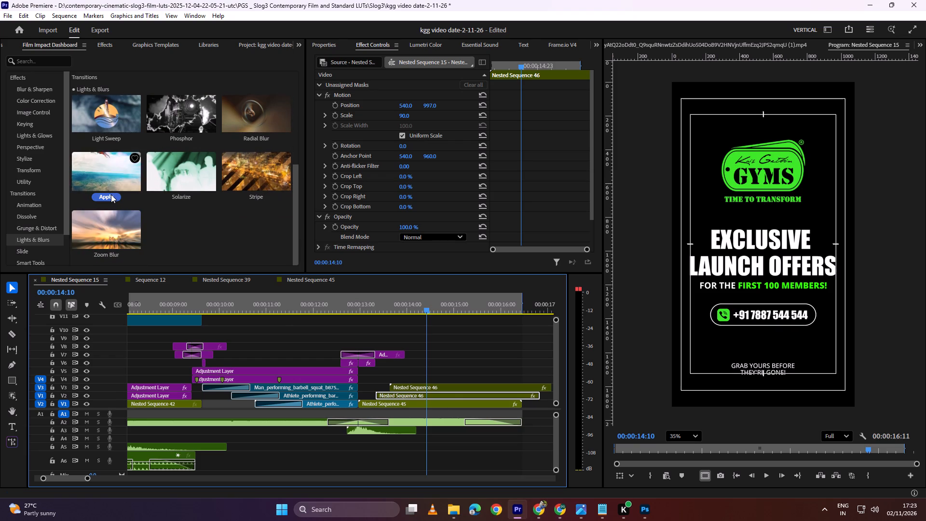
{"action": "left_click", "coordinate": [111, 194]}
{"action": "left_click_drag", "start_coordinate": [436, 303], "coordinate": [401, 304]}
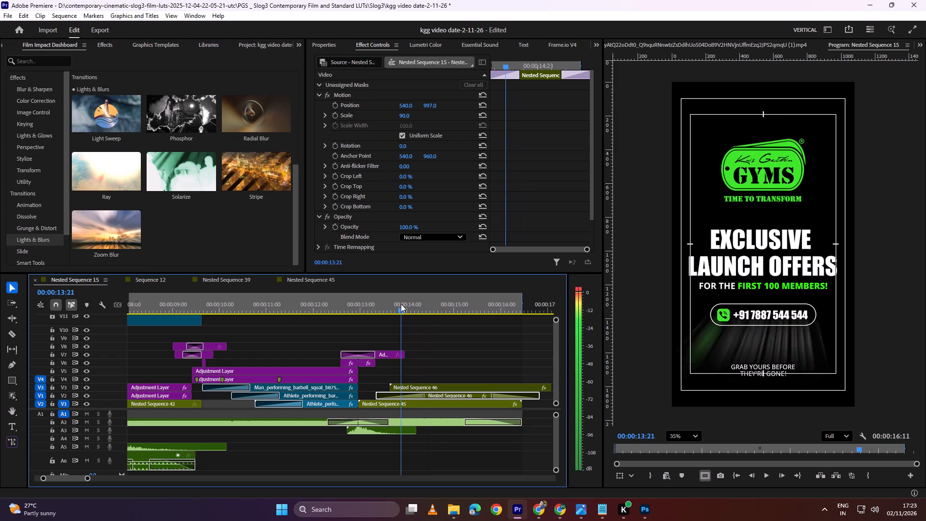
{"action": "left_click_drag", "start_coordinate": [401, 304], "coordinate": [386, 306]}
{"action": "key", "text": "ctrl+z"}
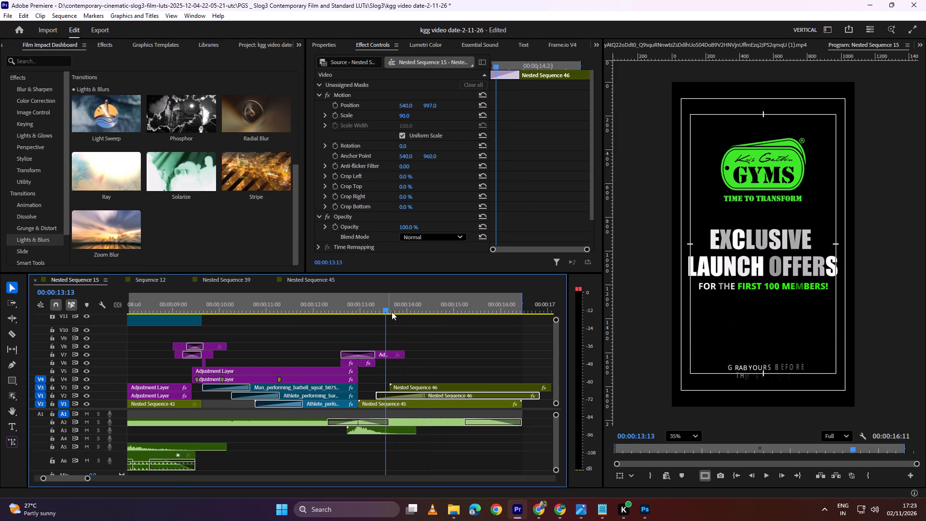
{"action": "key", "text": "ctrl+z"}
Find the Neon Wipe transition among the Film Impact Wipe transitions and apply it to the contact box nest on V2.
{"action": "left_click", "coordinate": [33, 251]}
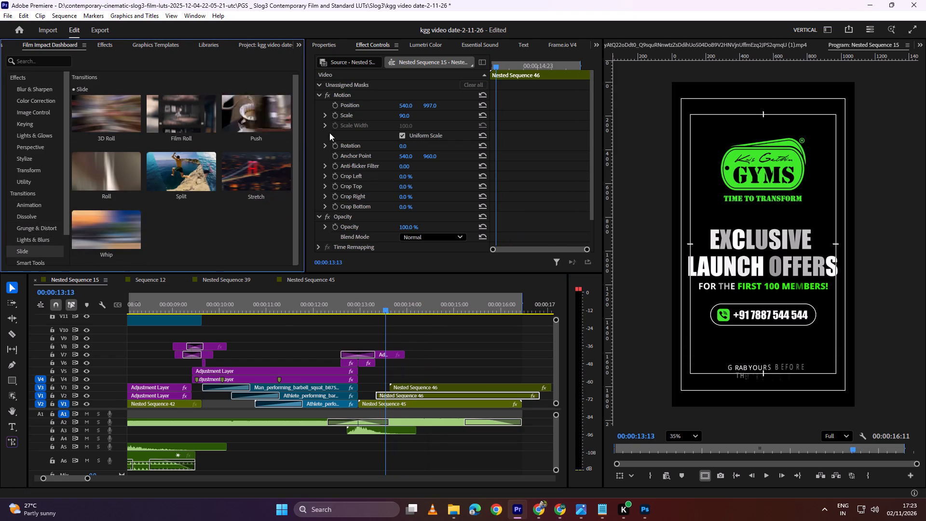
{"action": "left_click", "coordinate": [34, 261]}
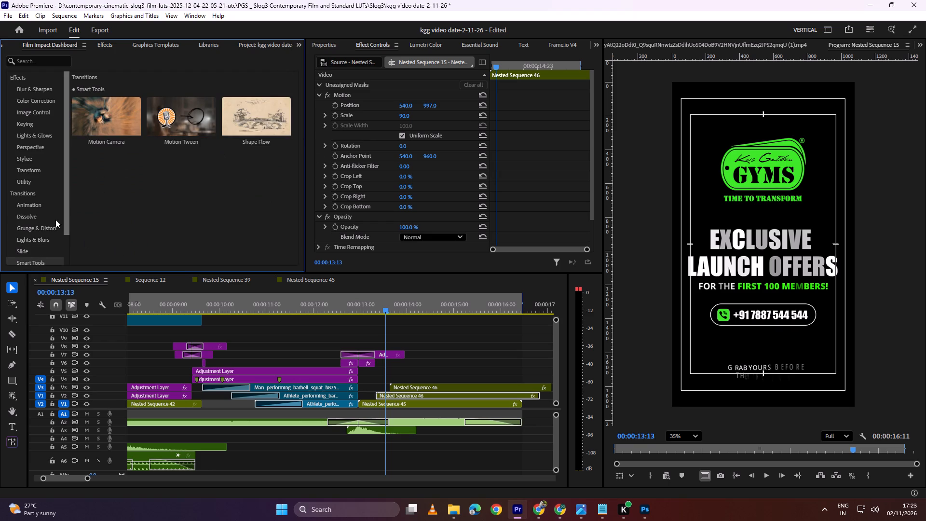
{"action": "scroll", "coordinate": [42, 211], "scroll_direction": "down", "scroll_amount": 1}
{"action": "left_click", "coordinate": [39, 236]}
{"action": "left_click_drag", "start_coordinate": [68, 219], "coordinate": [64, 244]}
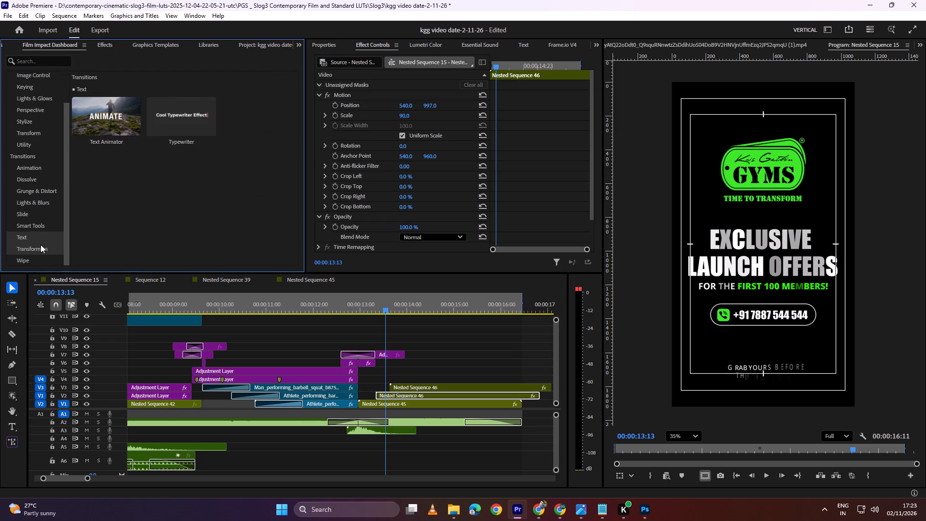
{"action": "left_click", "coordinate": [41, 246]}
{"action": "scroll", "coordinate": [204, 195], "scroll_direction": "down", "scroll_amount": 1}
{"action": "scroll", "coordinate": [46, 245], "scroll_direction": "down", "scroll_amount": 2}
{"action": "left_click", "coordinate": [29, 260]}
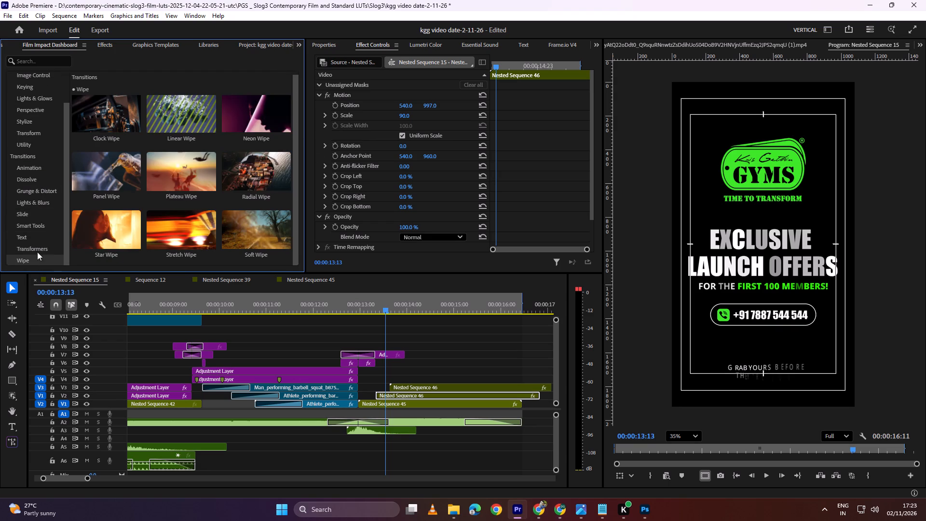
{"action": "left_click", "coordinate": [258, 138]}
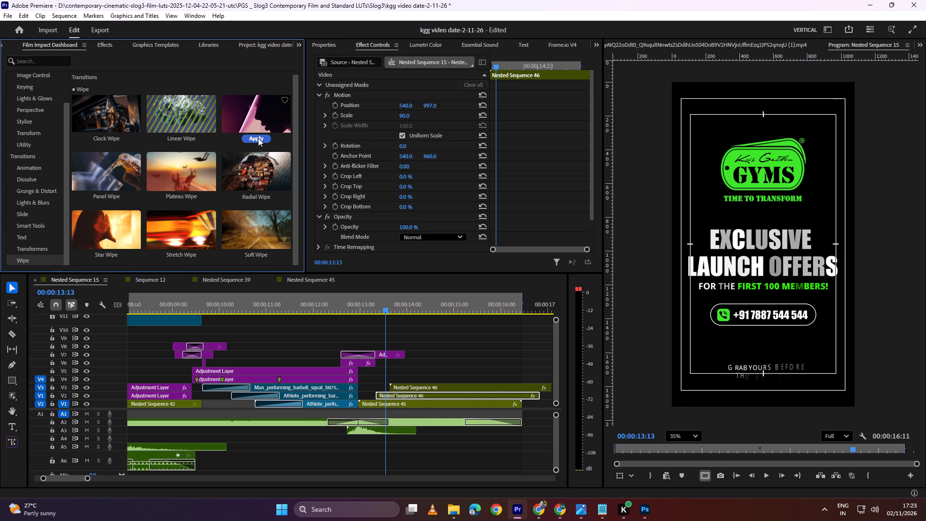
Randomize the Neon Wipe settings at the start of the contact box nest on V2 and play back the reveal.
{"action": "left_click_drag", "start_coordinate": [390, 310], "coordinate": [405, 307]}
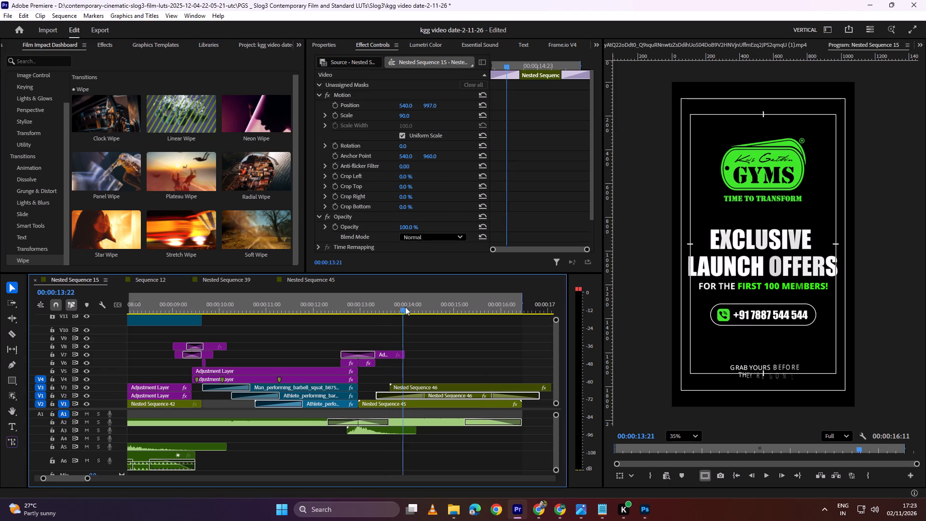
{"action": "left_click_drag", "start_coordinate": [405, 307], "coordinate": [400, 310]}
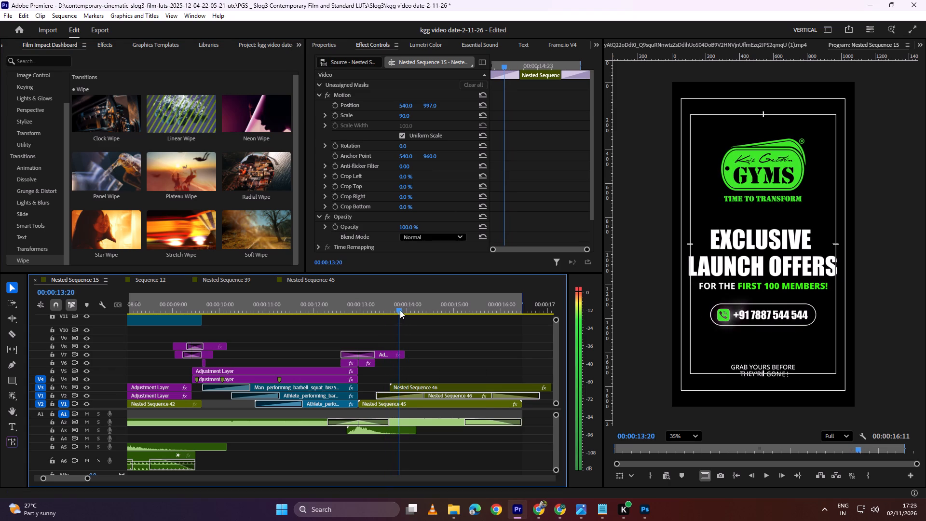
{"action": "left_click_drag", "start_coordinate": [400, 310], "coordinate": [403, 309]}
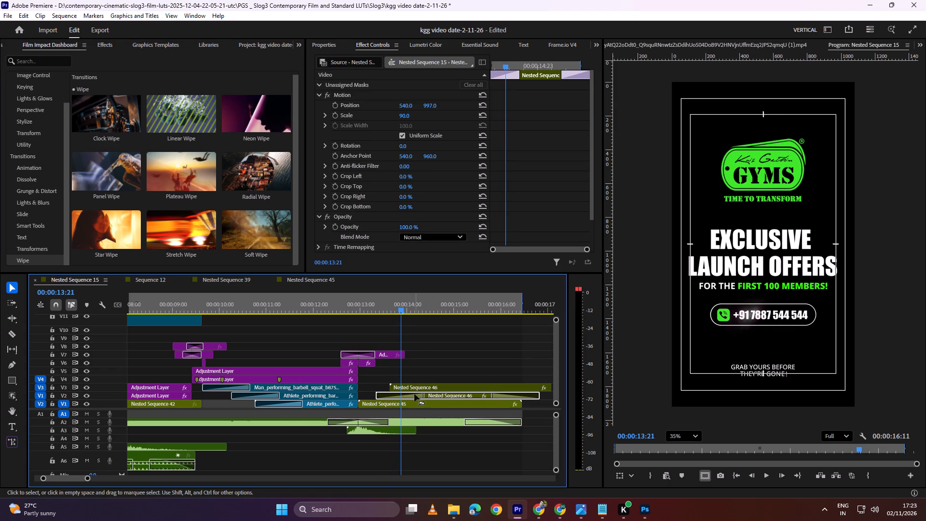
{"action": "left_click", "coordinate": [415, 397]}
{"action": "left_click", "coordinate": [431, 183]}
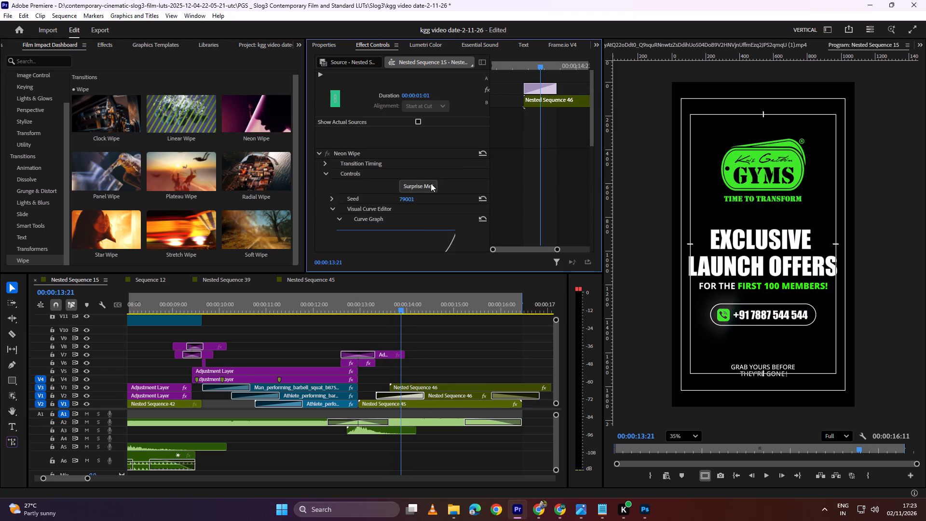
{"action": "left_click", "coordinate": [431, 183]}
{"action": "left_click", "coordinate": [431, 183]}
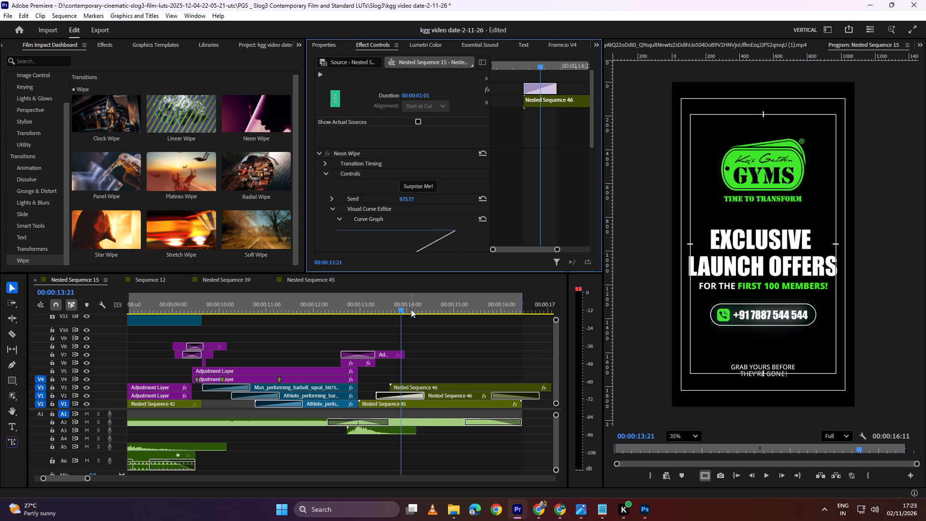
{"action": "left_click_drag", "start_coordinate": [411, 309], "coordinate": [382, 312]}
{"action": "key", "text": "space"}
{"action": "key", "text": "space"}
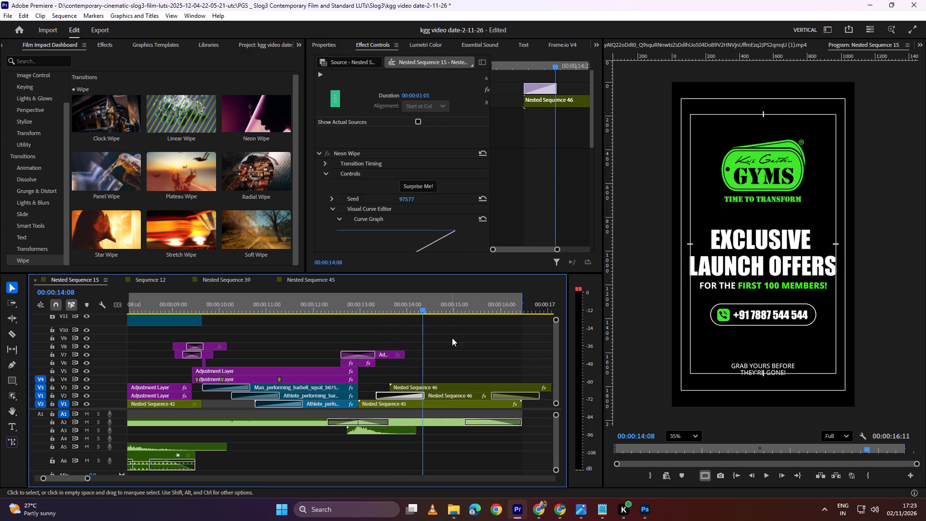
{"action": "left_click_drag", "start_coordinate": [431, 306], "coordinate": [379, 305]}
{"action": "key", "text": "space"}
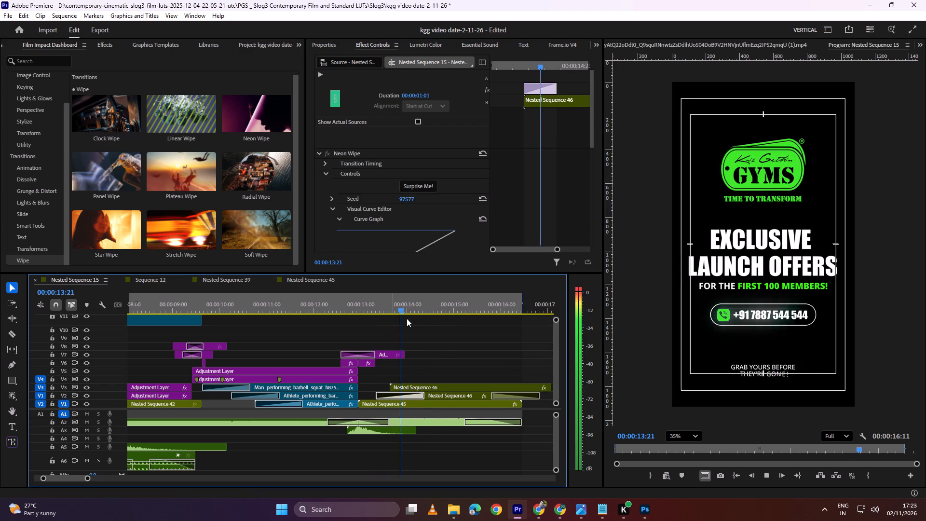
{"action": "key", "text": "space"}
Apply the Film Impact Soft Wipe transition to the contact box nest on V3 and play back the reveal.
{"action": "left_click", "coordinate": [446, 386]}
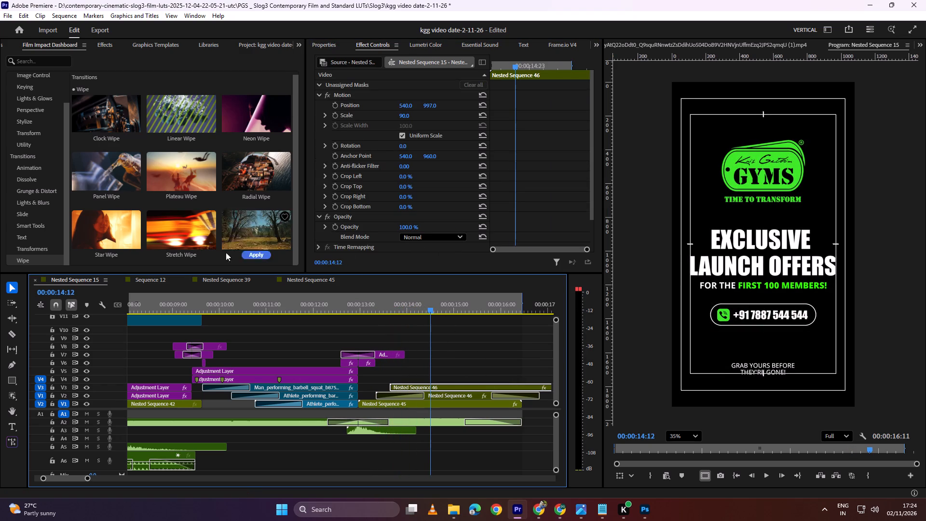
{"action": "scroll", "coordinate": [127, 208], "scroll_direction": "down", "scroll_amount": 4}
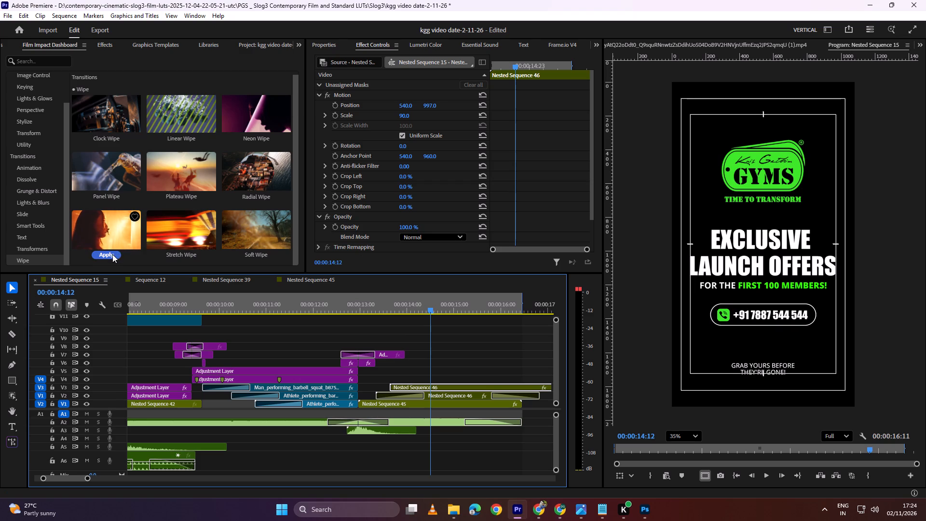
{"action": "left_click", "coordinate": [258, 257]}
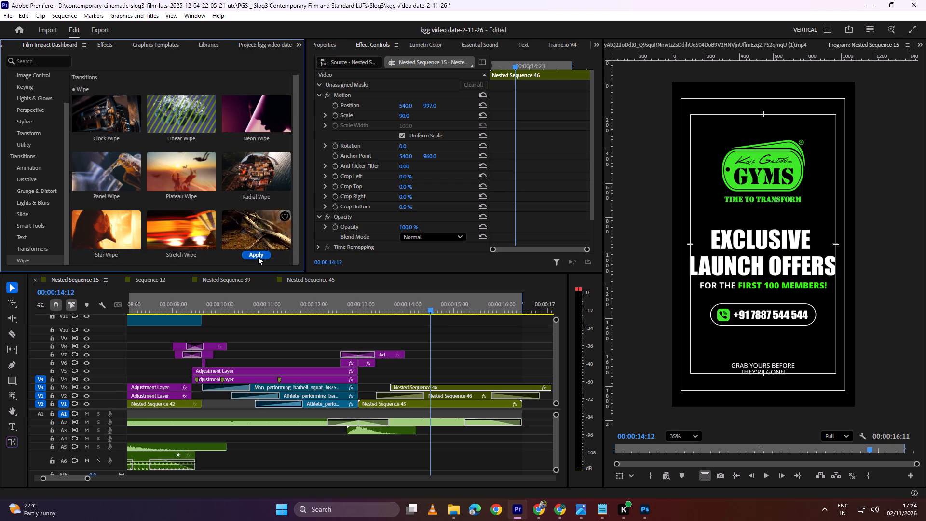
{"action": "left_click_drag", "start_coordinate": [448, 300], "coordinate": [433, 293]}
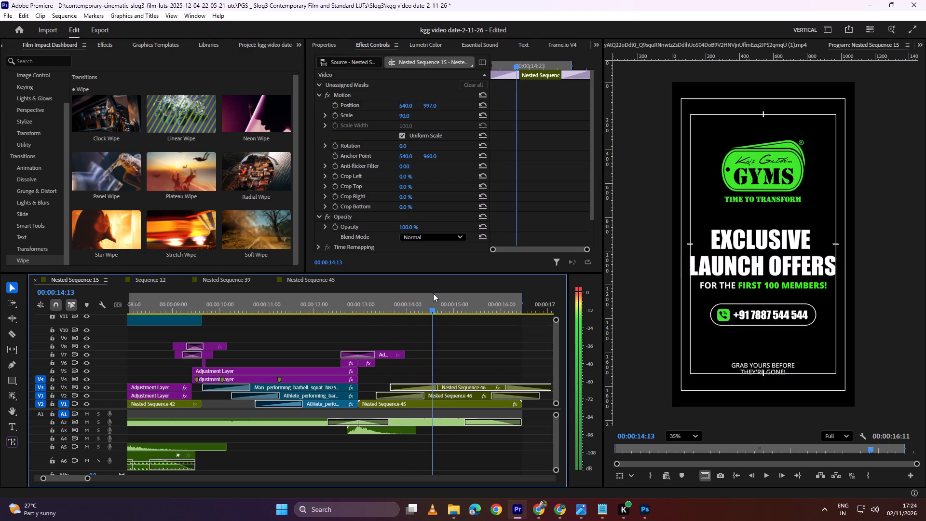
{"action": "left_click_drag", "start_coordinate": [433, 293], "coordinate": [381, 308]}
{"action": "key", "text": "space"}
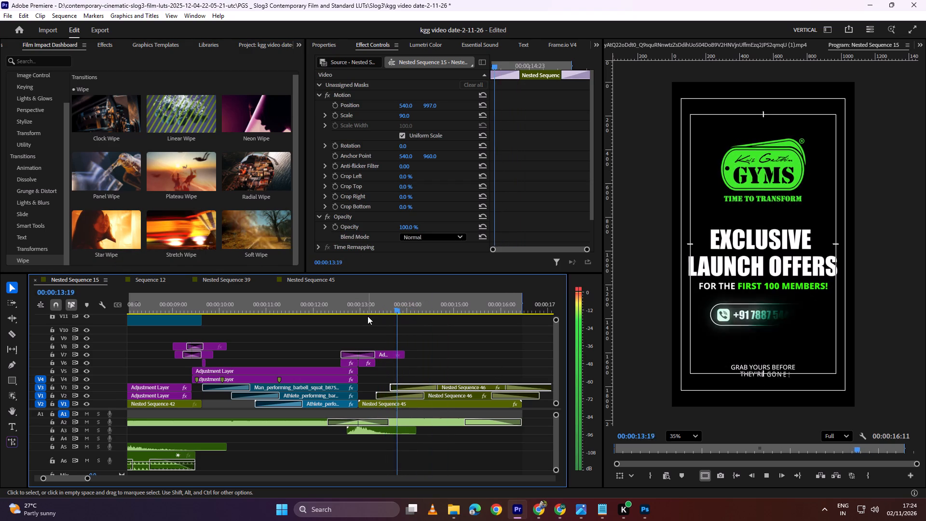
{"action": "key", "text": "space"}
{"action": "left_click_drag", "start_coordinate": [452, 302], "coordinate": [407, 311]}
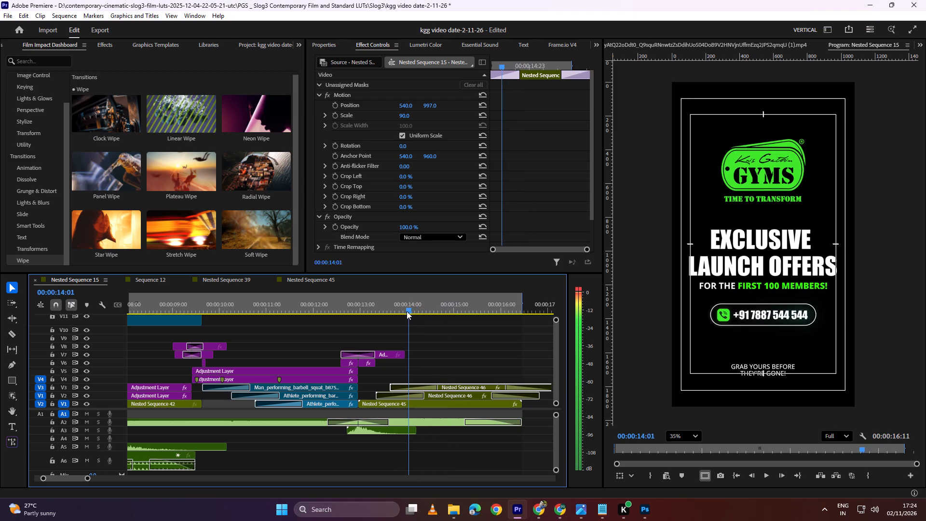
{"action": "left_click_drag", "start_coordinate": [407, 311], "coordinate": [379, 315]}
{"action": "key", "text": "space"}
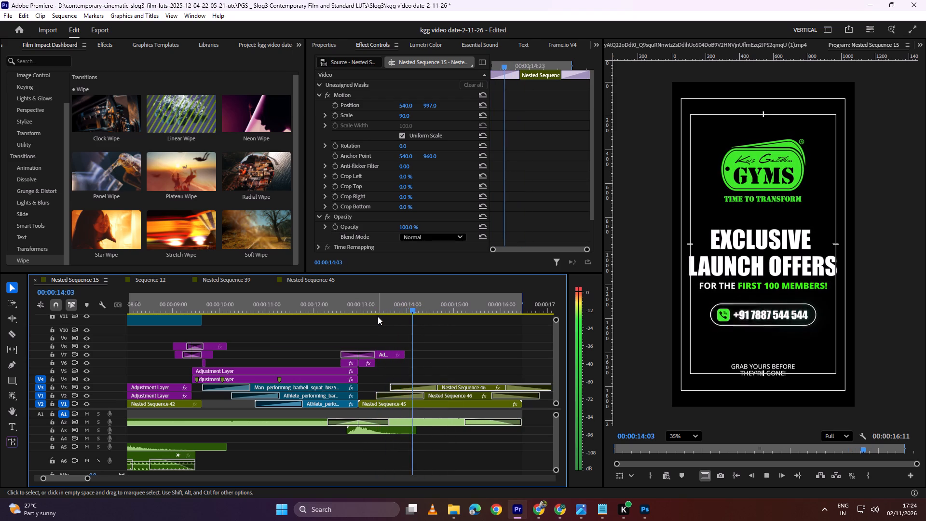
{"action": "key", "text": "space"}
Open the Soft Wipe settings at the start of the V3 contact box nest, review them, and play back the end card.
{"action": "left_click", "coordinate": [420, 390]}
{"action": "double_click", "coordinate": [414, 384]}
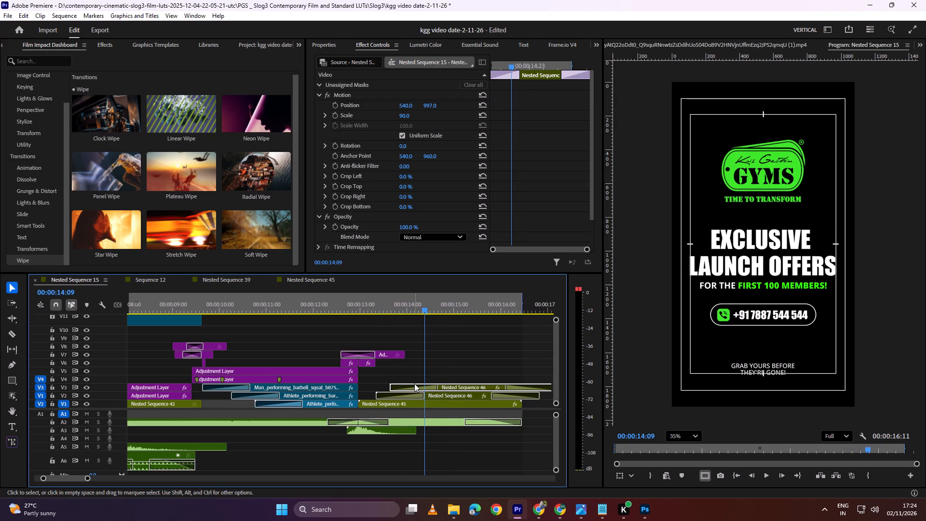
{"action": "scroll", "coordinate": [366, 221], "scroll_direction": "down", "scroll_amount": 19}
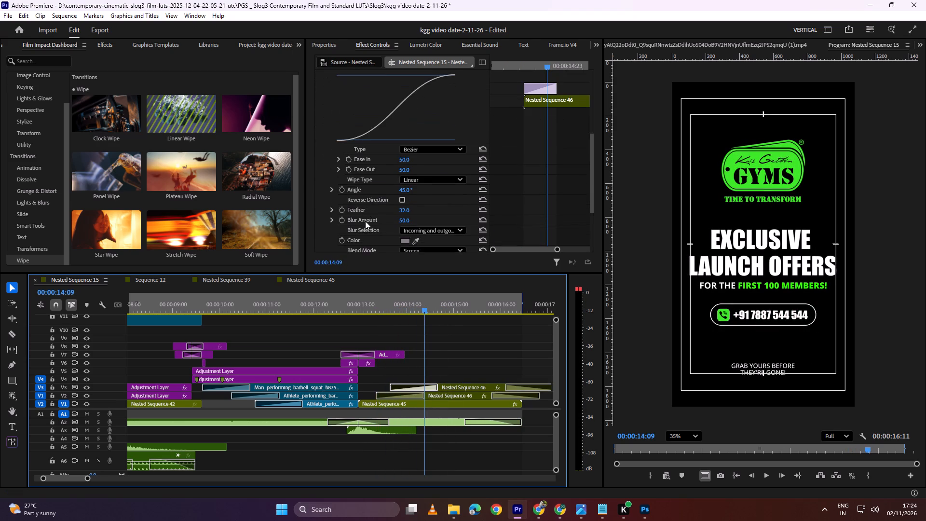
{"action": "scroll", "coordinate": [365, 221], "scroll_direction": "down", "scroll_amount": 3}
{"action": "left_click_drag", "start_coordinate": [438, 307], "coordinate": [363, 313]}
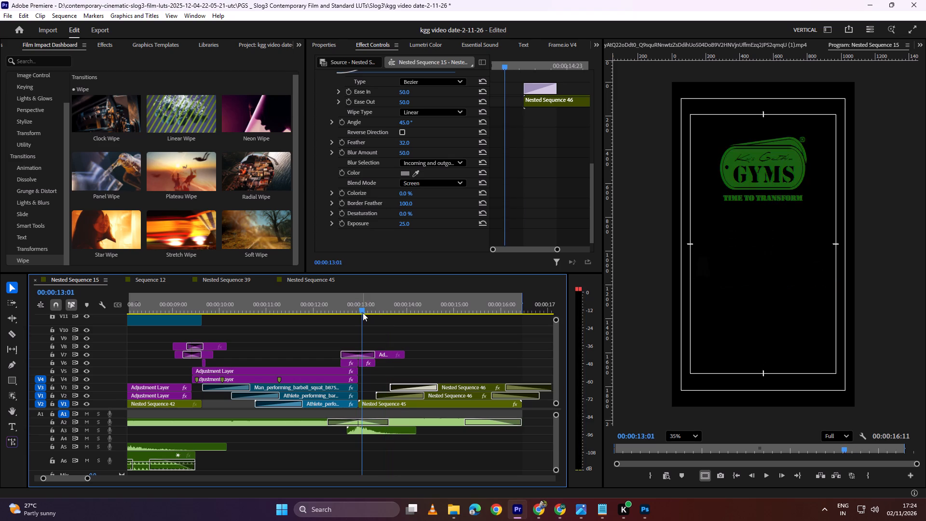
{"action": "key", "text": "space"}
{"action": "key", "text": "space"}
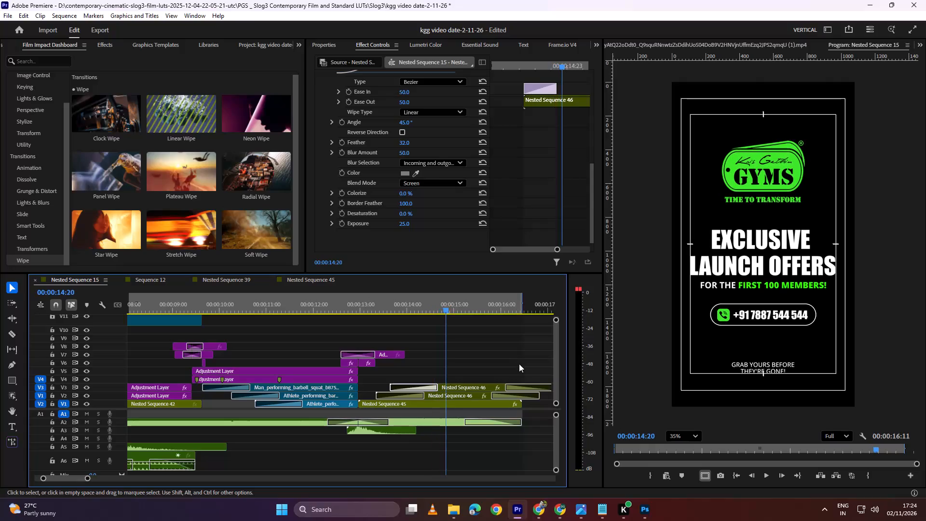
{"action": "key", "text": "space"}
{"action": "key", "text": "space"}
Delete the wipe transitions from the ends of the contact box nests on V3 and V2.
{"action": "scroll", "coordinate": [499, 364], "scroll_direction": "down", "scroll_amount": 4}
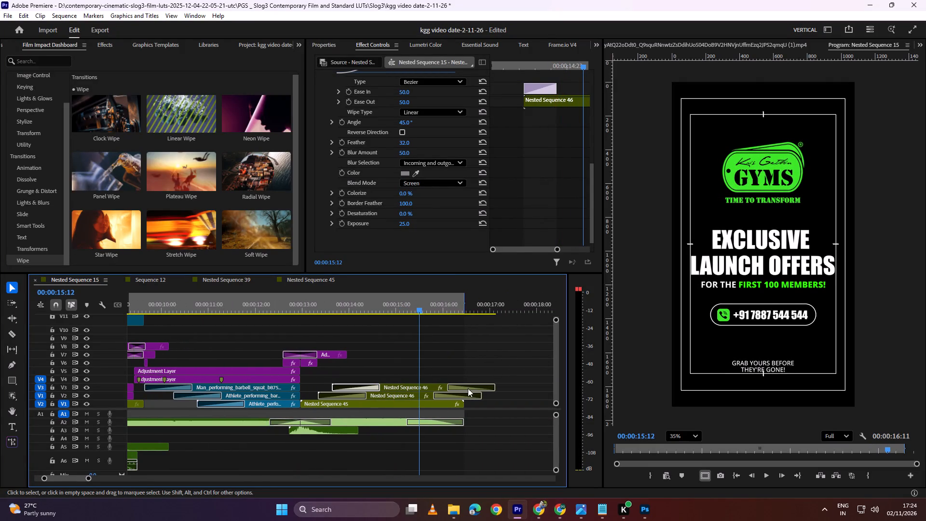
{"action": "left_click", "coordinate": [468, 388]}
{"action": "key", "text": "BackSpace"}
{"action": "left_click", "coordinate": [446, 397]}
{"action": "key", "text": "BackSpace"}
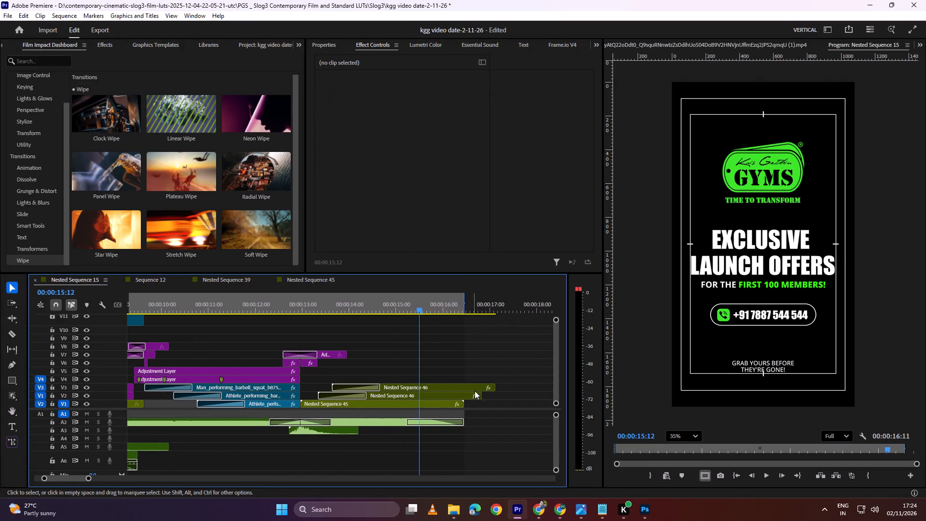
Trim the ends of both contact box nests on V2 and V3 to the end of Nested Sequence 45.
{"action": "left_click_drag", "start_coordinate": [510, 383], "coordinate": [483, 400]}
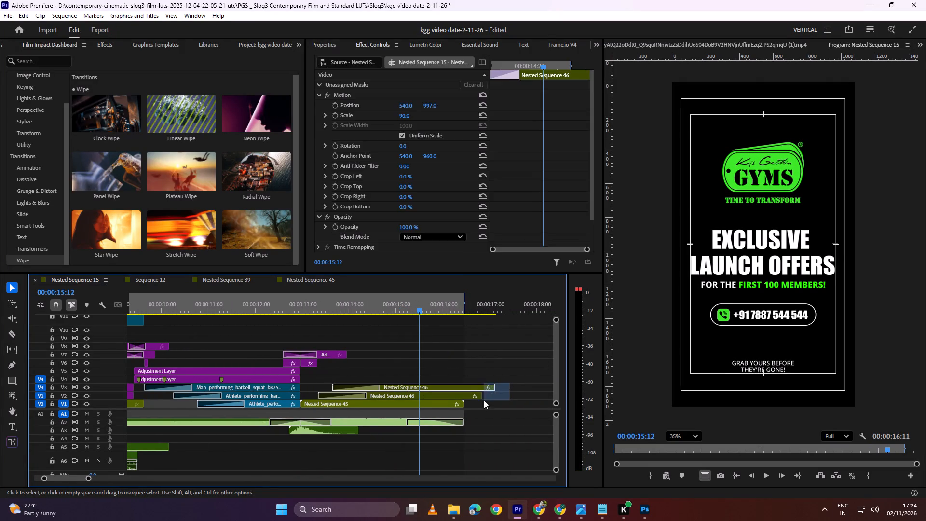
{"action": "left_click", "coordinate": [513, 386]}
{"action": "left_click_drag", "start_coordinate": [484, 396], "coordinate": [466, 397]}
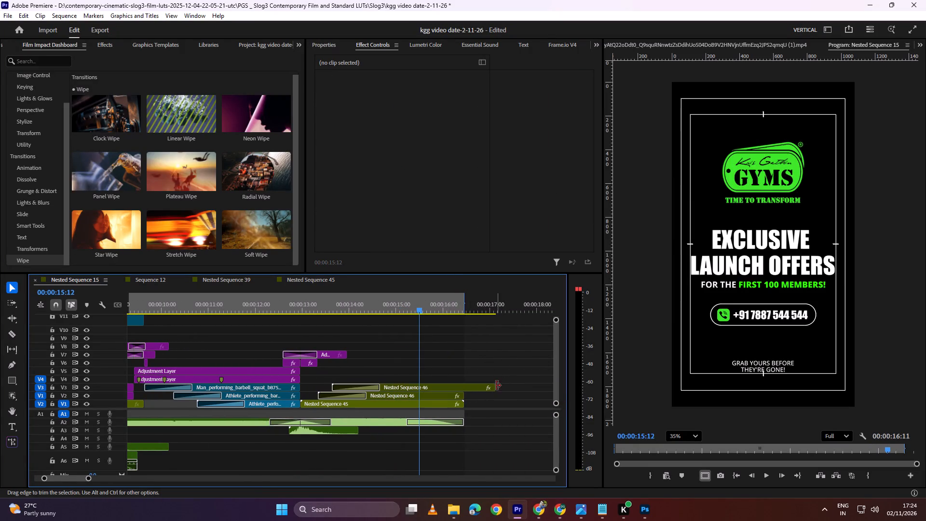
{"action": "left_click_drag", "start_coordinate": [496, 385], "coordinate": [465, 386]}
Copy the Shrink effect from Nested Sequence 45 on V1 and paste it onto both contact box nests on V2 and V3.
{"action": "left_click", "coordinate": [412, 401]}
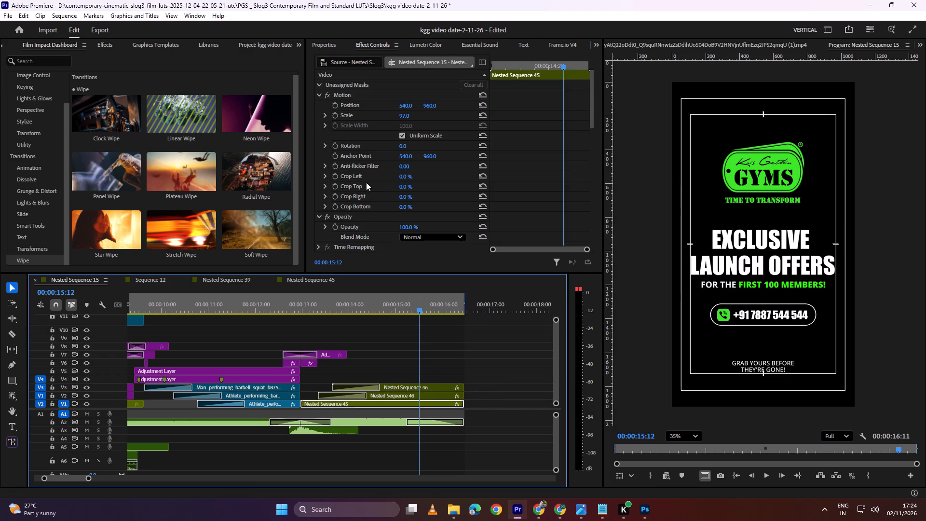
{"action": "scroll", "coordinate": [355, 183], "scroll_direction": "down", "scroll_amount": 8}
{"action": "left_click", "coordinate": [344, 178]}
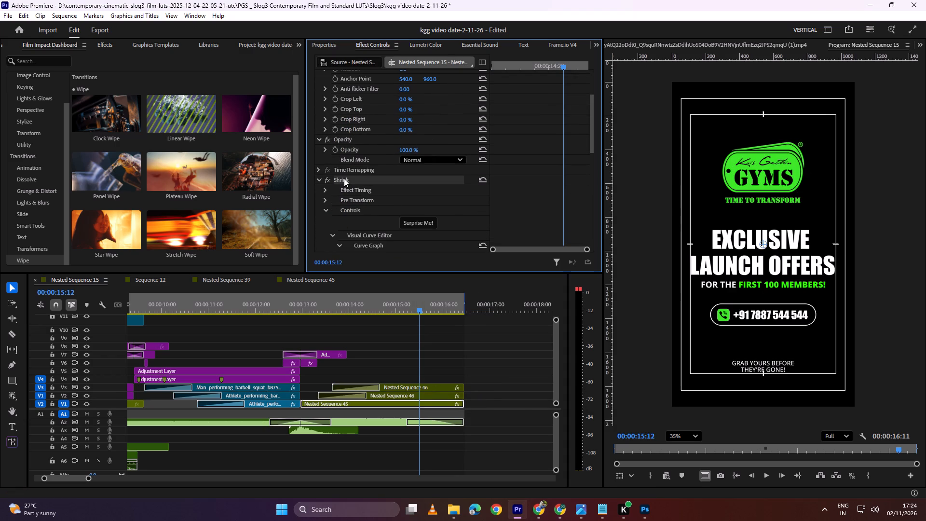
{"action": "key", "text": "ctrl+c"}
{"action": "left_click_drag", "start_coordinate": [479, 373], "coordinate": [459, 394]}
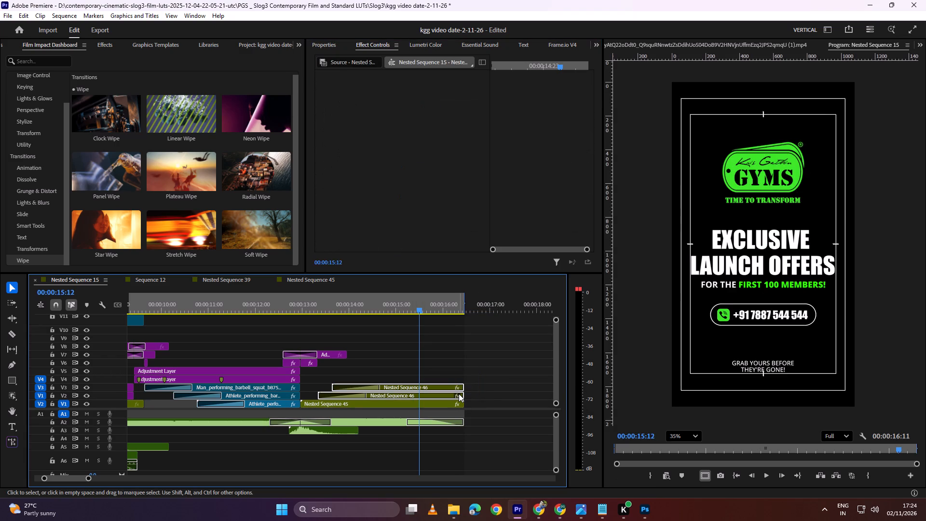
{"action": "key", "text": "ctrl+v"}
Play back the end card from the contact box reveal to check its motion through the end of the sequence.
{"action": "left_click_drag", "start_coordinate": [410, 306], "coordinate": [317, 314]}
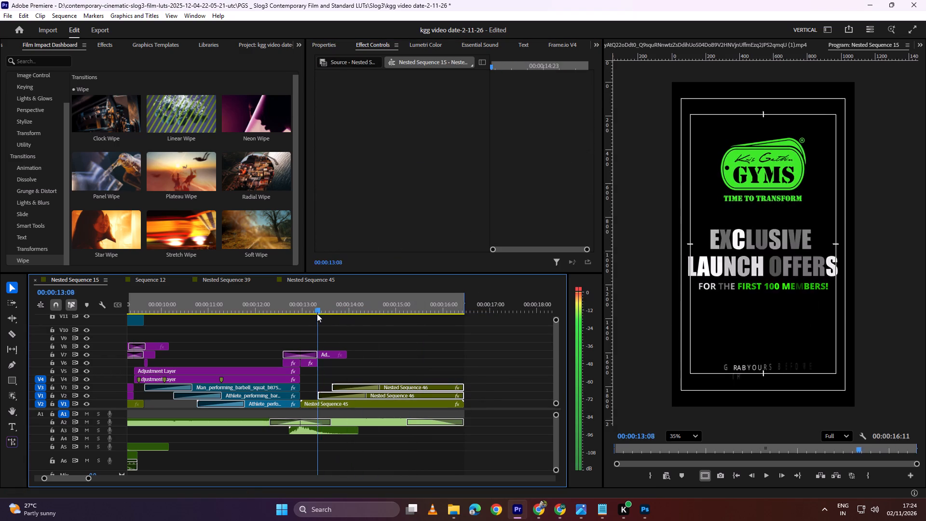
{"action": "left_click_drag", "start_coordinate": [317, 314], "coordinate": [316, 314]}
{"action": "key", "text": "space"}
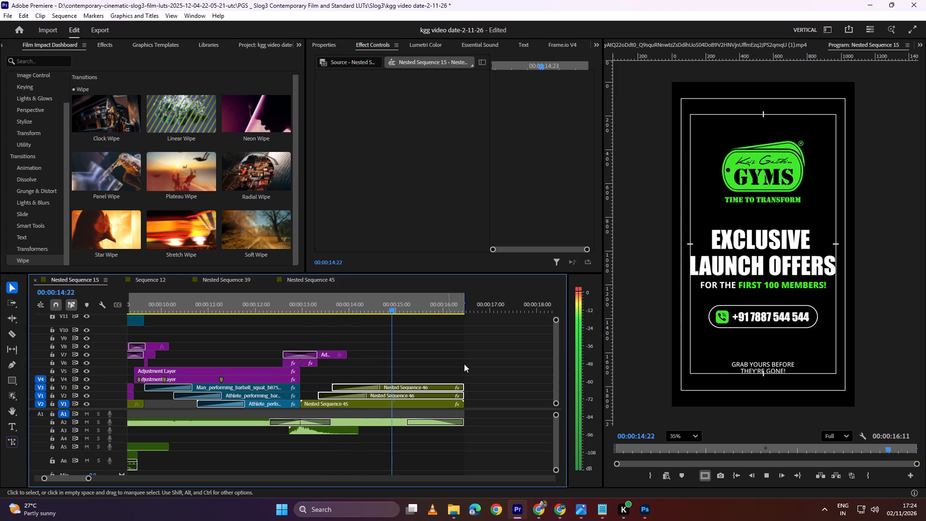
{"action": "key", "text": "space"}
{"action": "scroll", "coordinate": [799, 325], "scroll_direction": "down", "scroll_amount": 5}
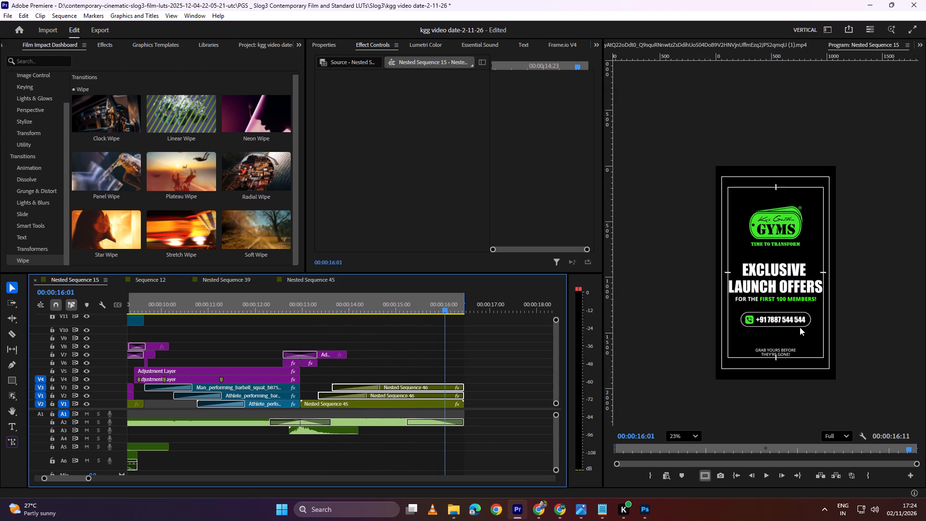
{"action": "scroll", "coordinate": [800, 329], "scroll_direction": "up", "scroll_amount": 5}
{"action": "key", "text": "space"}
{"action": "key", "text": "space"}
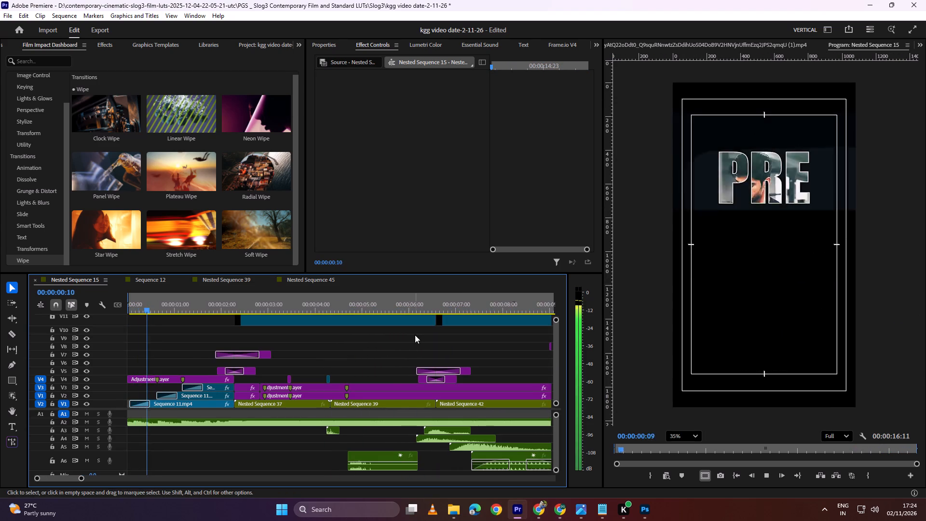
{"action": "key", "text": "space"}
Replay the contact box reveal and examine the finished end card layout and its clips in the timeline.
{"action": "scroll", "coordinate": [384, 373], "scroll_direction": "down", "scroll_amount": 11, "text": "alt"}
{"action": "left_click_drag", "start_coordinate": [347, 305], "coordinate": [327, 311]}
{"action": "key", "text": "space"}
{"action": "key", "text": "space"}
{"action": "scroll", "coordinate": [342, 402], "scroll_direction": "up", "scroll_amount": 10, "text": "alt"}
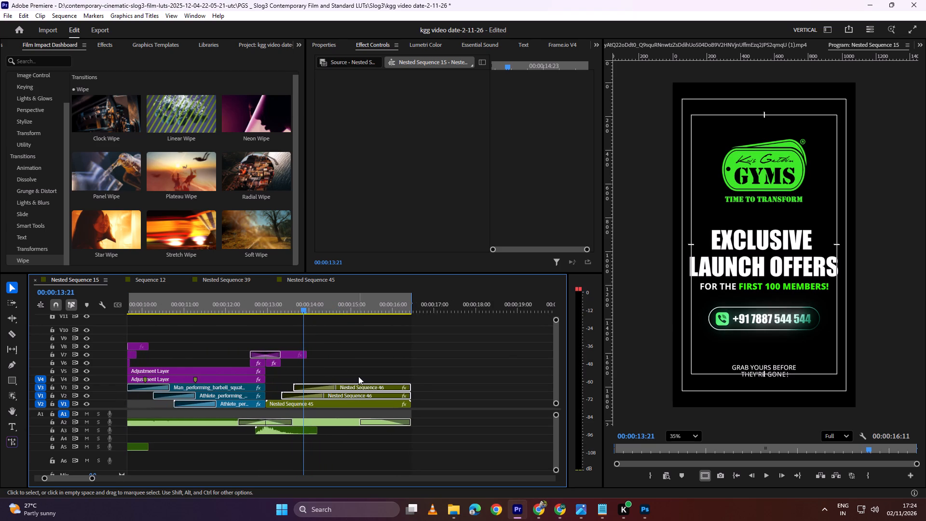
{"action": "left_click", "coordinate": [363, 374]}
{"action": "key", "text": "space"}
{"action": "key", "text": "space"}
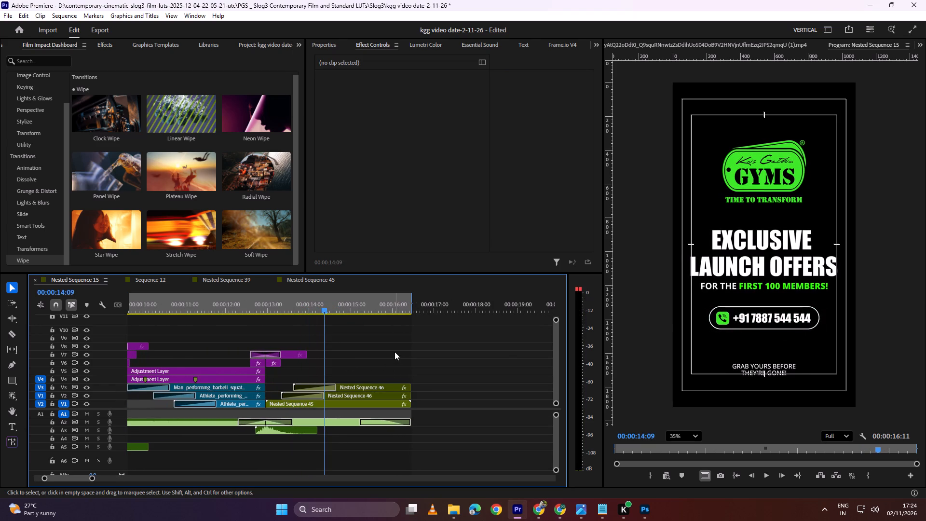
{"action": "key", "text": "space"}
{"action": "key", "text": "space"}
{"action": "key", "text": "space"}
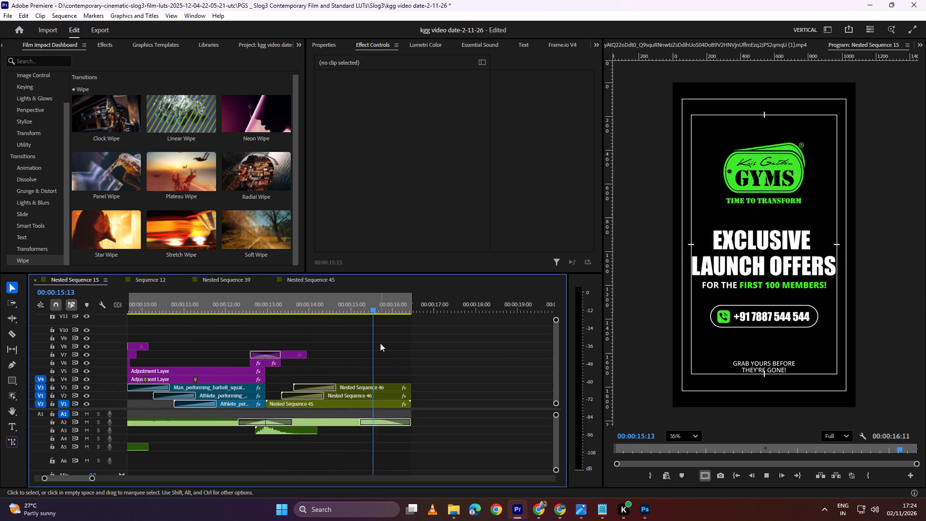
{"action": "key", "text": "space"}
{"action": "key", "text": "space"}
{"action": "key", "text": "space"}
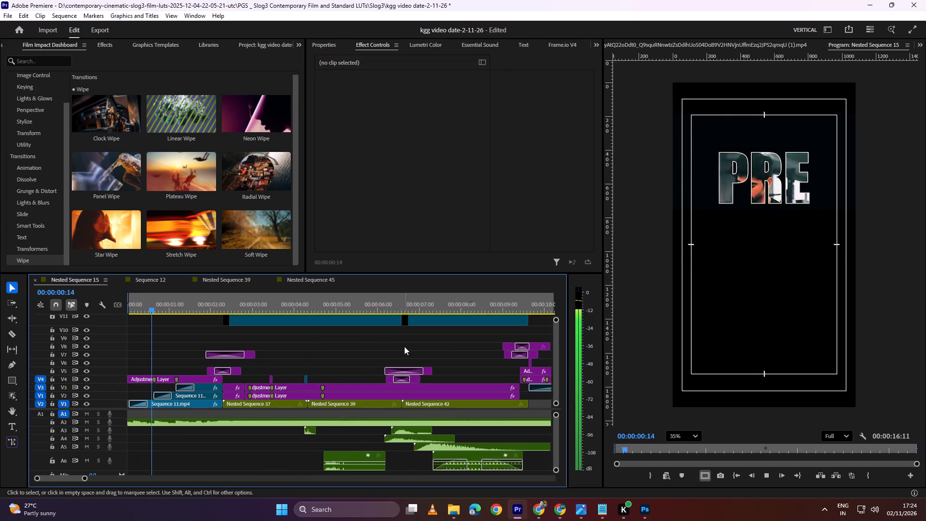
{"action": "key", "text": "space"}
{"action": "scroll", "coordinate": [317, 366], "scroll_direction": "down", "scroll_amount": 10, "text": "alt"}
{"action": "left_click_drag", "start_coordinate": [338, 296], "coordinate": [338, 300]}
{"action": "scroll", "coordinate": [786, 247], "scroll_direction": "down", "scroll_amount": 4}
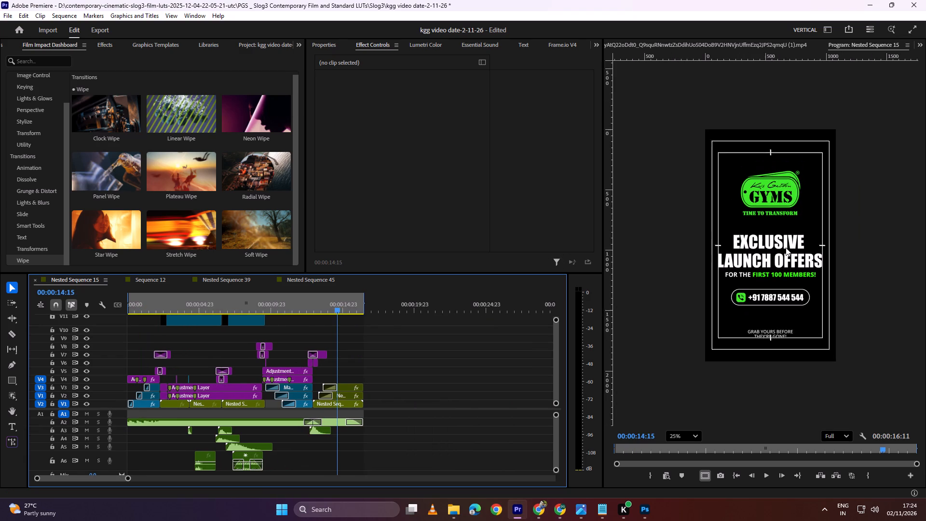
{"action": "scroll", "coordinate": [772, 306], "scroll_direction": "up", "scroll_amount": 4}
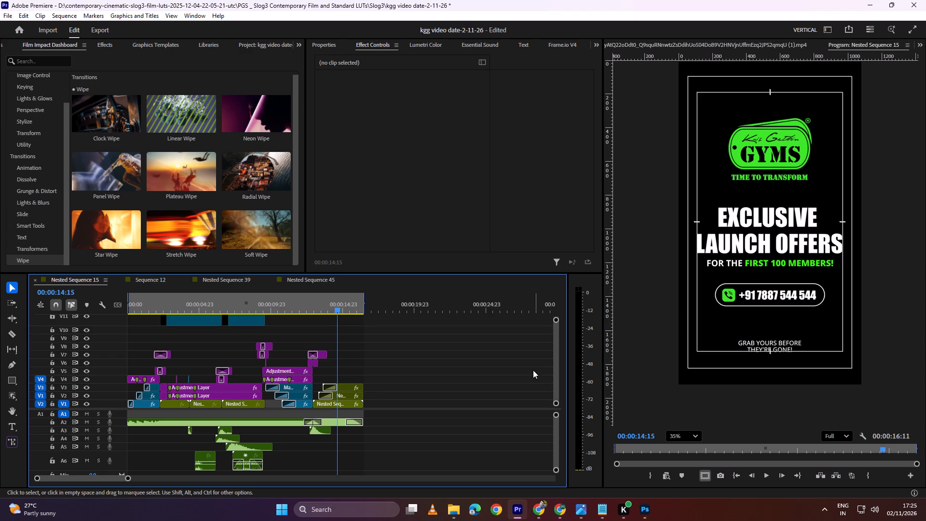
{"action": "left_click", "coordinate": [422, 384]}
{"action": "scroll", "coordinate": [343, 383], "scroll_direction": "up", "scroll_amount": 10, "text": "alt"}
{"action": "scroll", "coordinate": [390, 377], "scroll_direction": "up", "scroll_amount": 7, "text": "alt"}
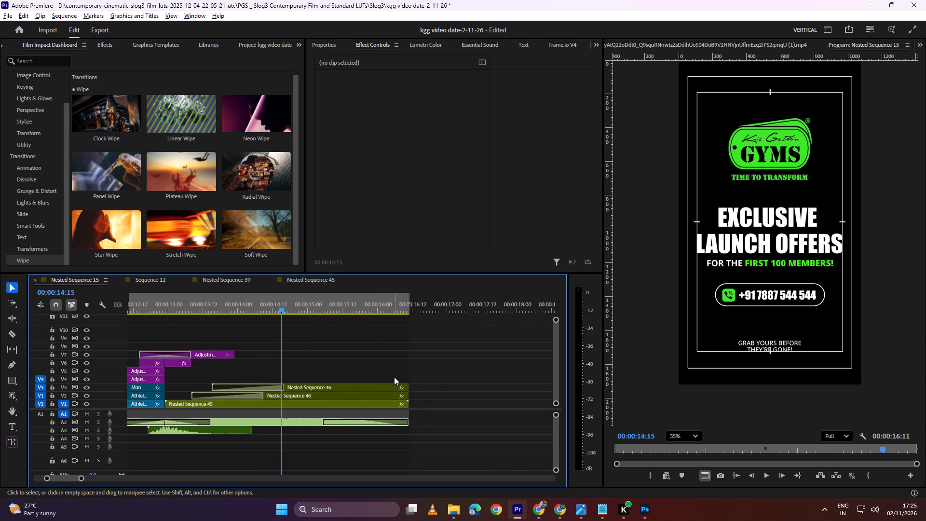
{"action": "scroll", "coordinate": [394, 377], "scroll_direction": "up", "scroll_amount": 3, "text": "alt"}
{"action": "scroll", "coordinate": [394, 377], "scroll_direction": "down", "scroll_amount": 9, "text": "alt"}
Set up a media export of Nested Sequence 15 in the KGG GYM folder, named "Kris Gethin video date-02-11-26 Final", and copy that name.
{"action": "left_click", "coordinate": [11, 17]}
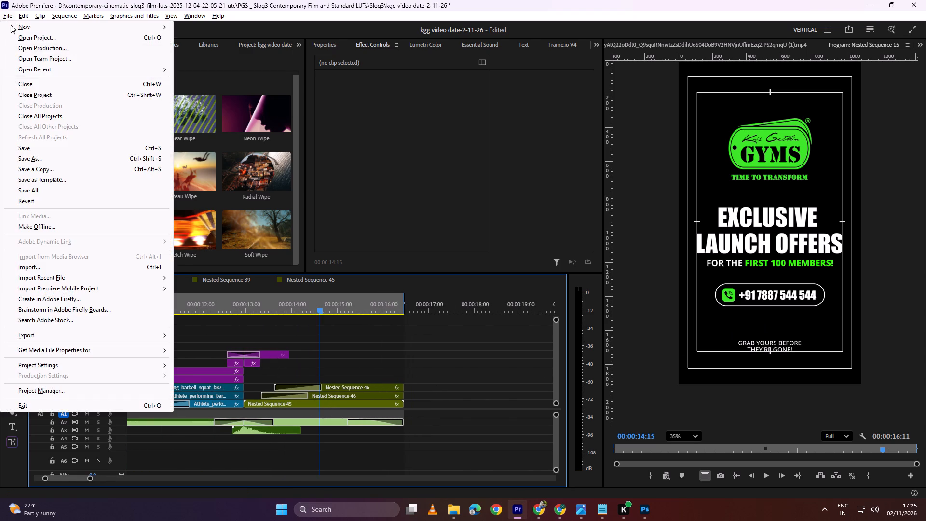
{"action": "left_click", "coordinate": [47, 332]}
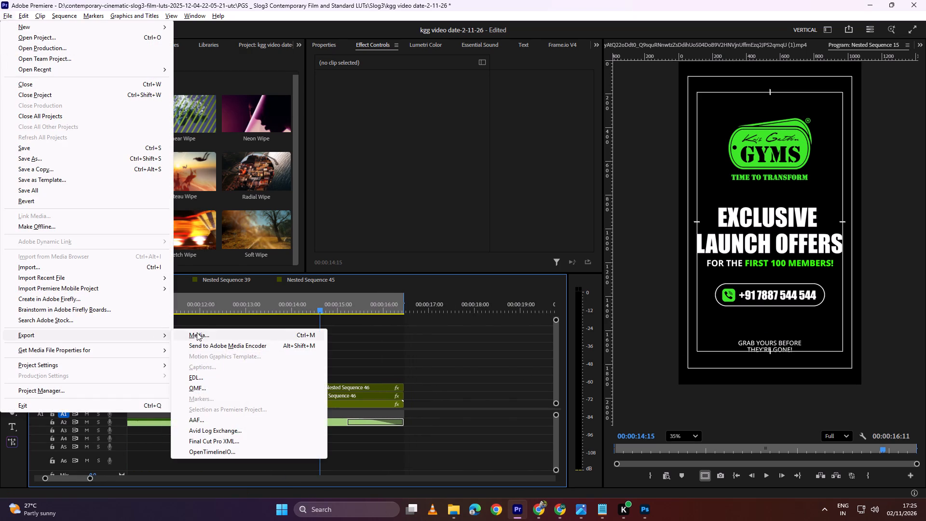
{"action": "left_click", "coordinate": [197, 332]}
{"action": "left_click", "coordinate": [236, 94]}
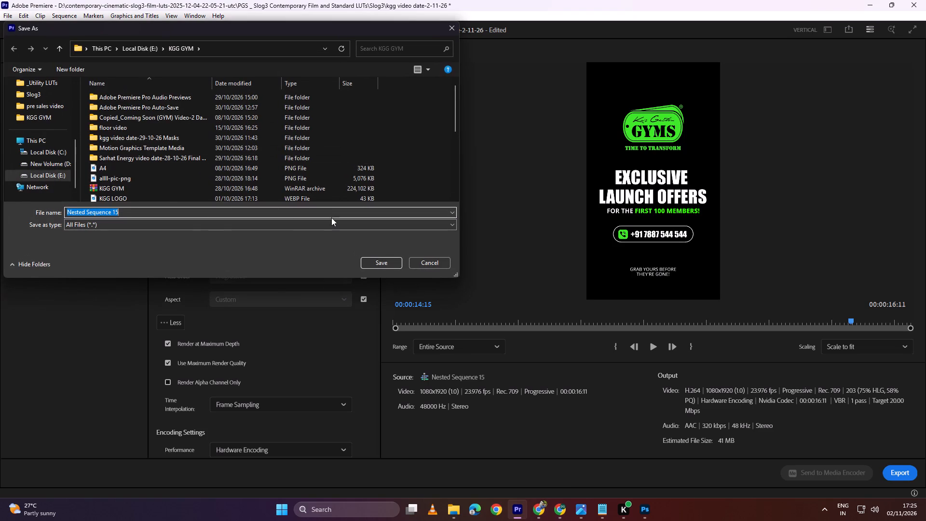
{"action": "scroll", "coordinate": [158, 182], "scroll_direction": "down", "scroll_amount": 5}
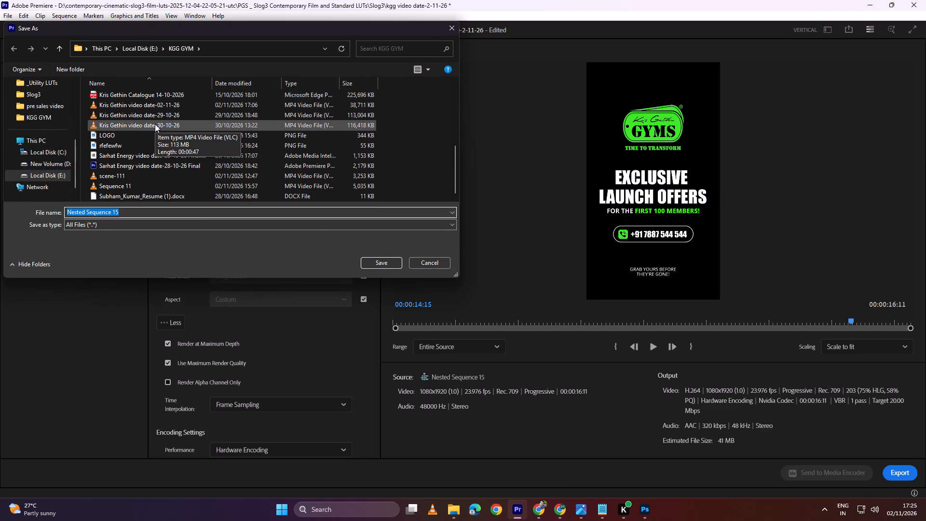
{"action": "left_click", "coordinate": [164, 105]}
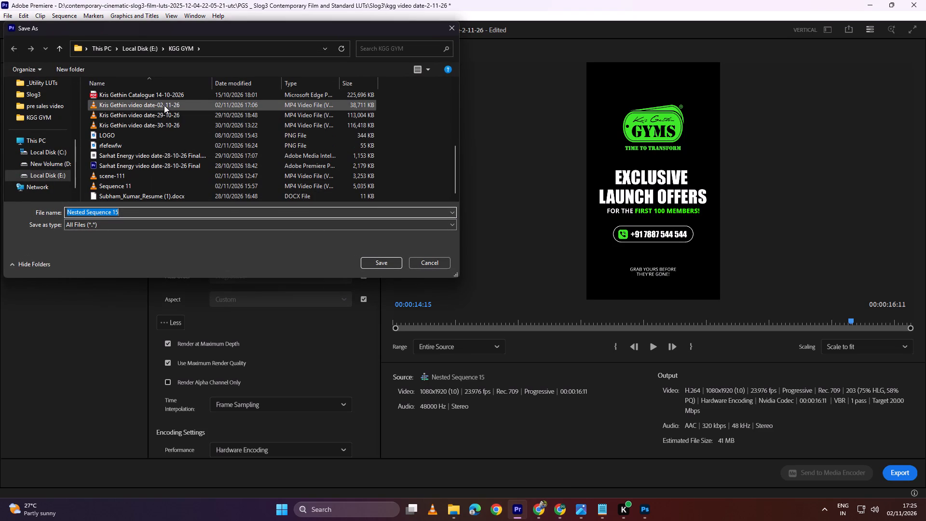
{"action": "triple_click", "coordinate": [157, 210]}
{"action": "key", "text": "space"}
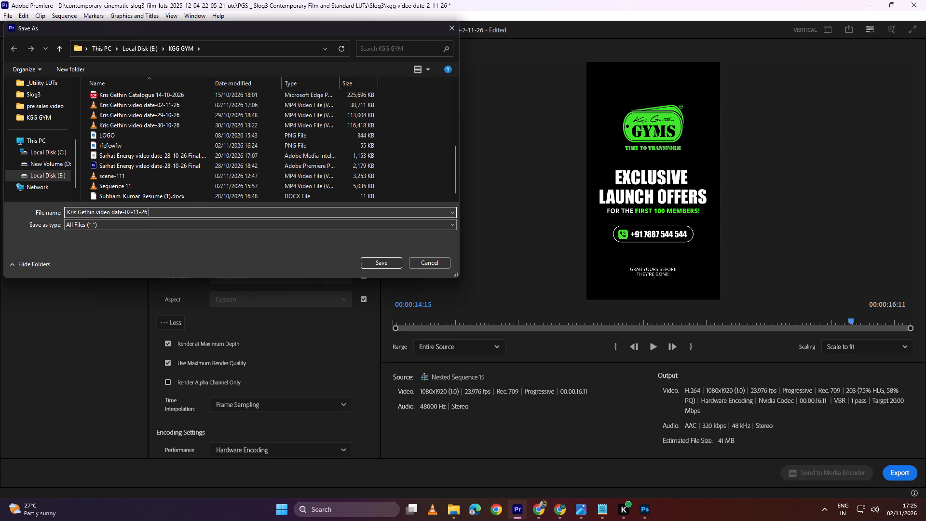
{"action": "key", "text": "f"}
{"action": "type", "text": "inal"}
{"action": "left_click_drag", "start_coordinate": [194, 214], "coordinate": [0, 230]}
{"action": "key", "text": "ctrl+c"}
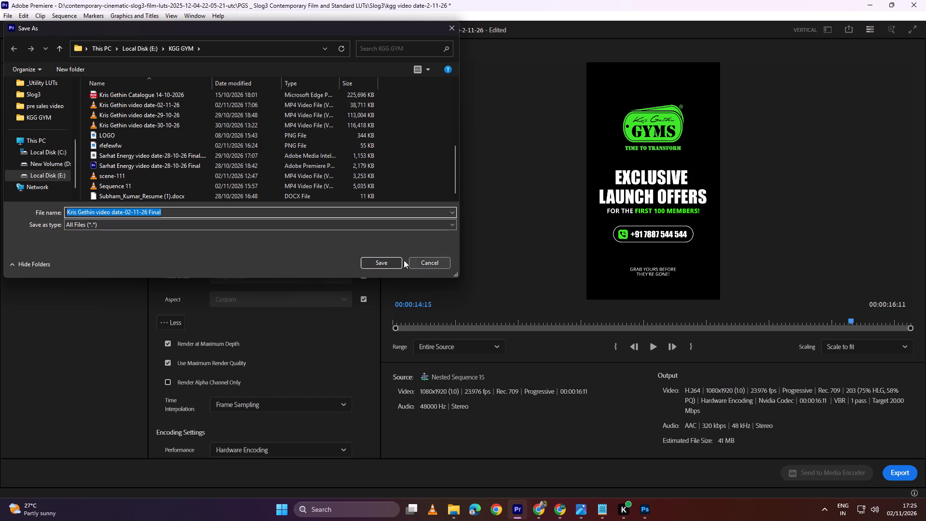
Save the chosen file name and export Nested Sequence 15 as an H.264 media file to the KGG GYM folder.
{"action": "left_click", "coordinate": [394, 262]}
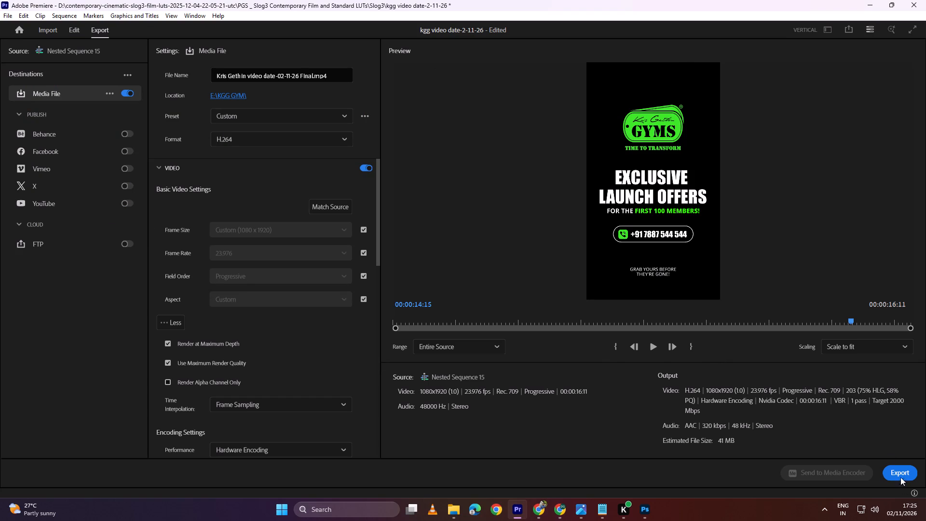
{"action": "left_click", "coordinate": [901, 473]}
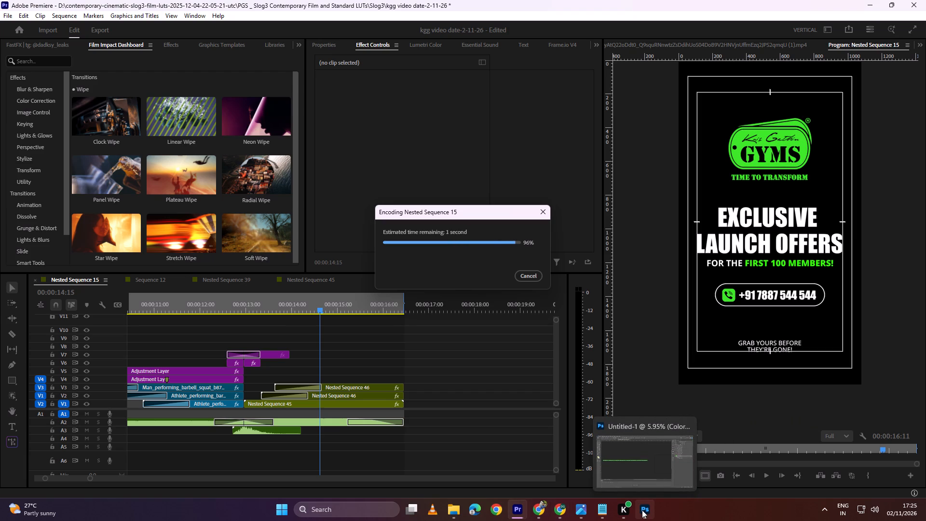
Switch to the Chrome browser window while the video is encoding.
{"action": "left_click", "coordinate": [537, 511]}
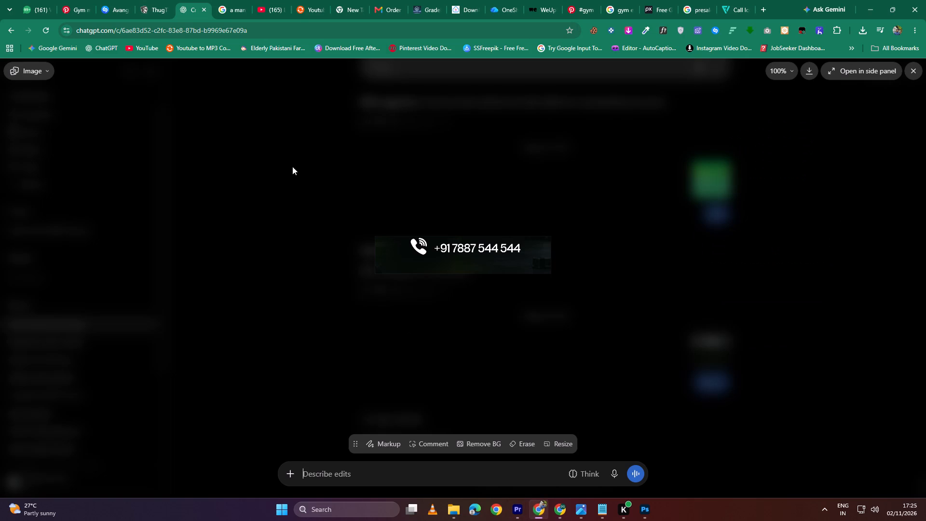